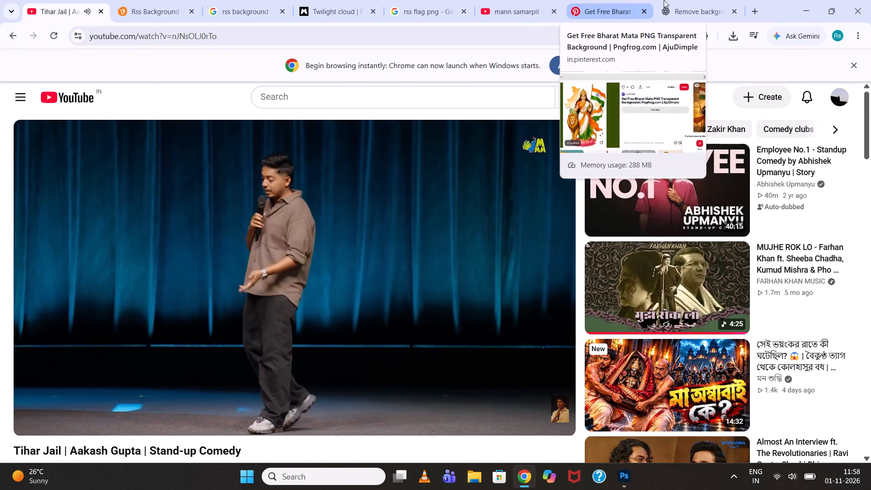
Check ChatGPT's progress on the background removal, then return to the Tihar Jail comedy video and pause it.
click(682, 0)
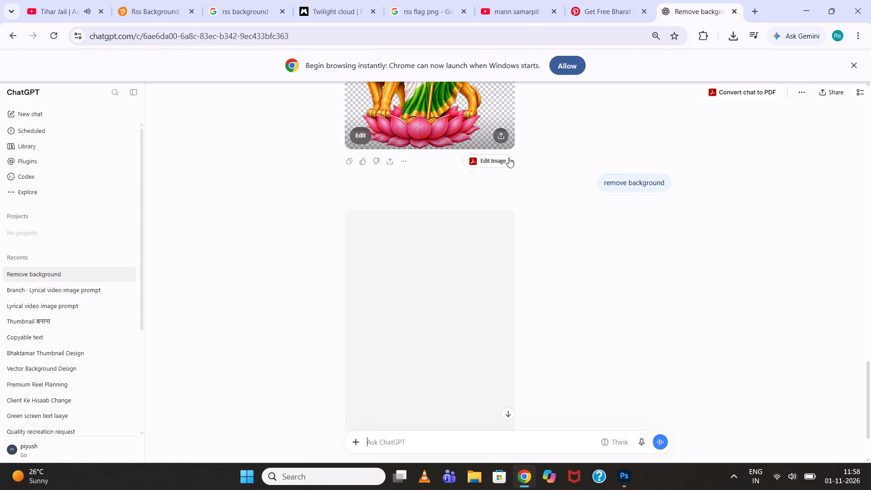
click(77, 0)
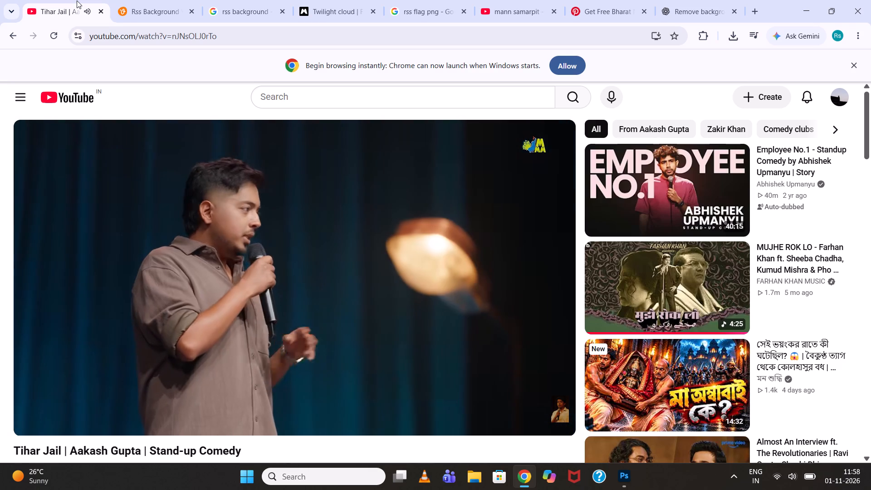
click(96, 0)
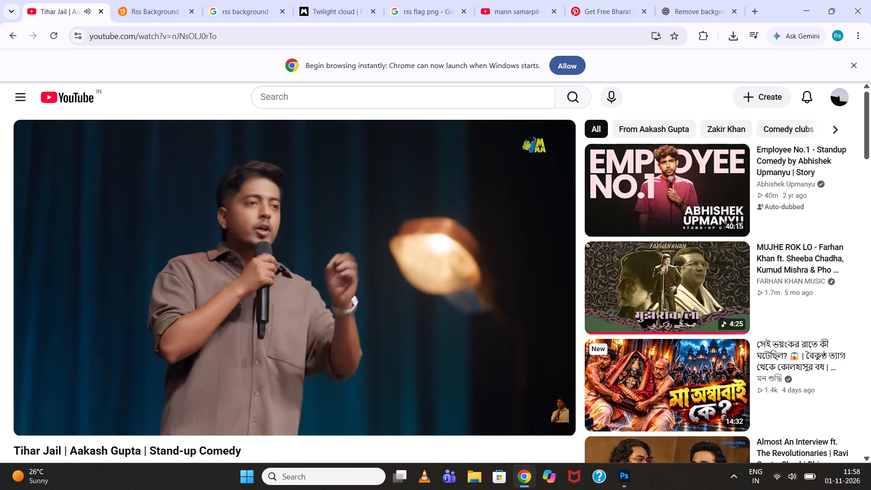
click(170, 203)
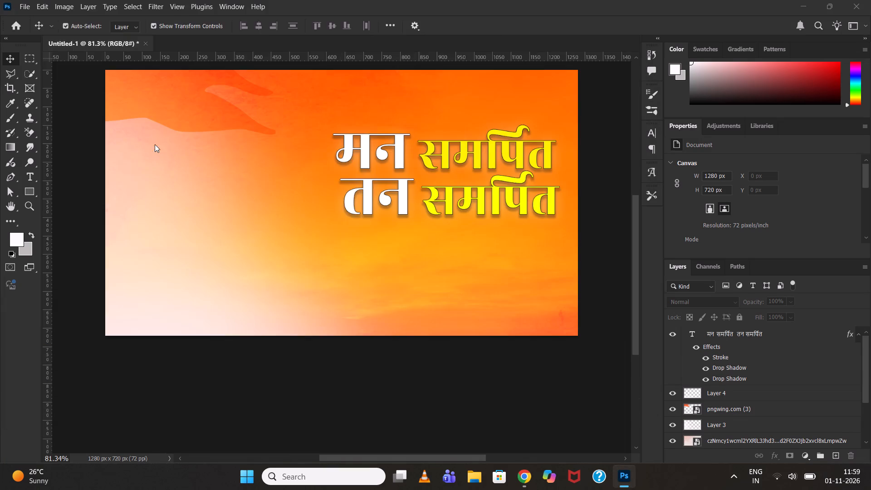
drag(360, 239, 227, 263)
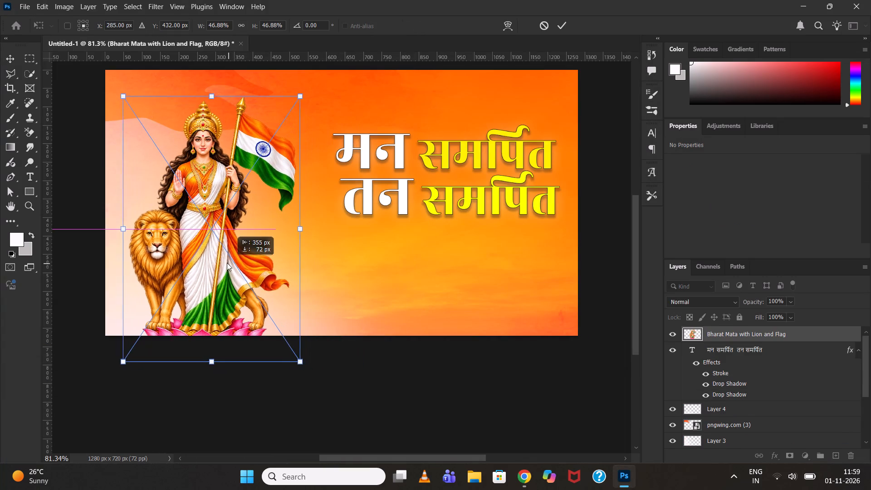
drag(227, 263, 206, 262)
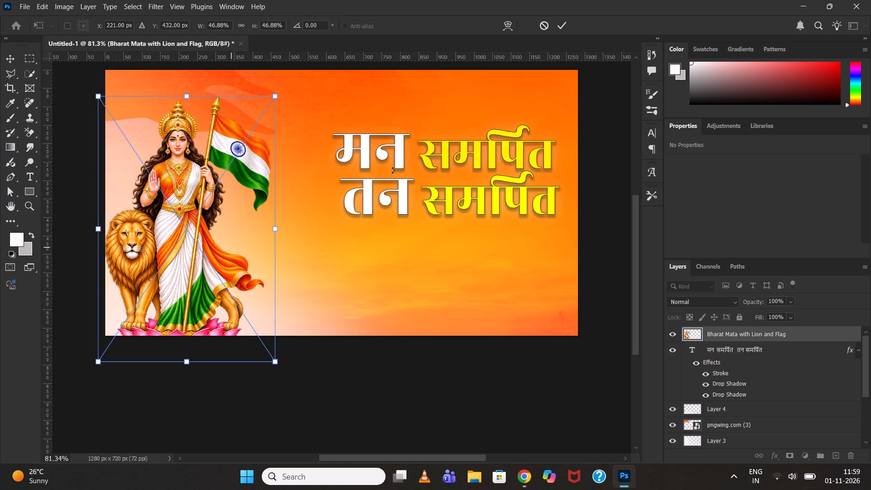
click(562, 32)
click(592, 89)
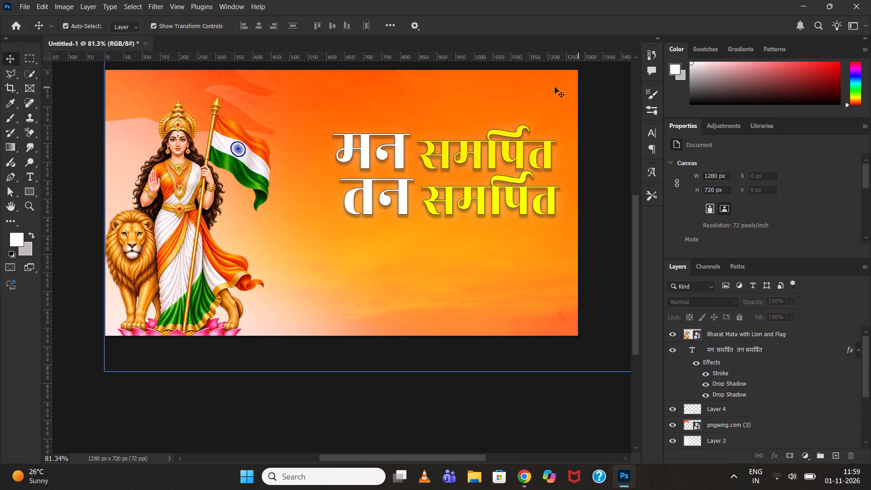
Reorder the pngwing.com (3) layer so it sits above Layer 4 and directly below the Hindi text layer.
click(122, 103)
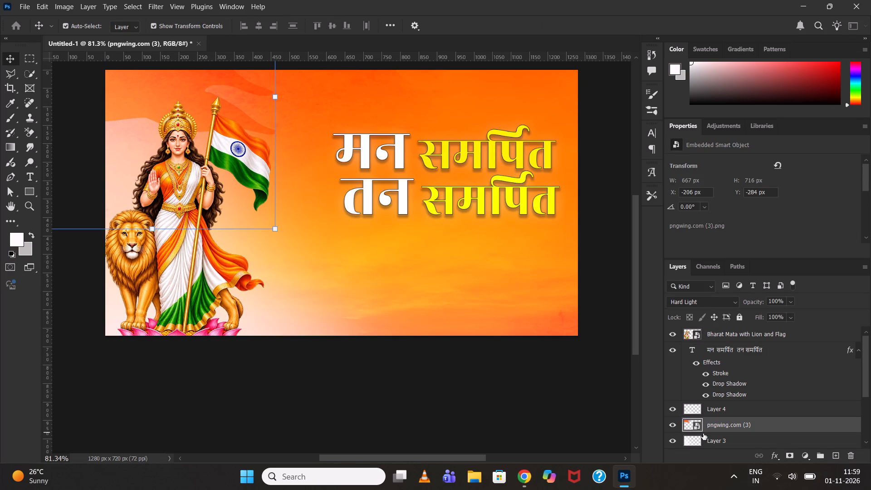
drag(713, 424, 706, 321)
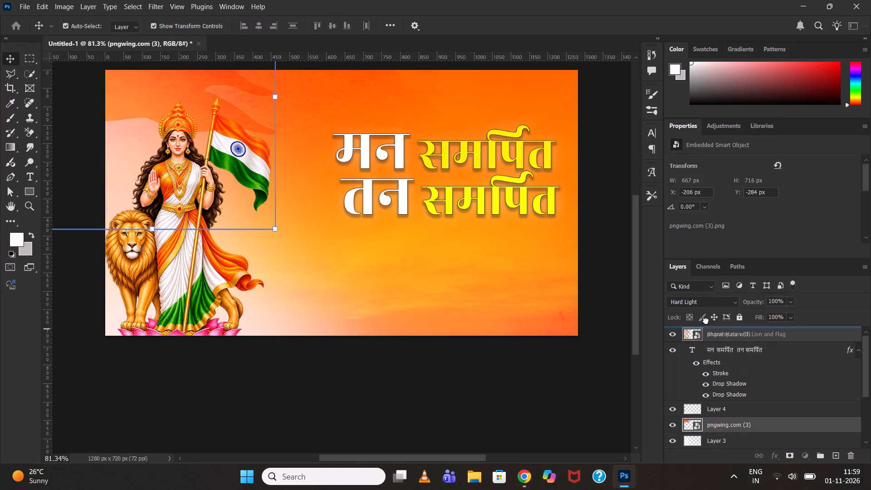
drag(706, 321, 720, 392)
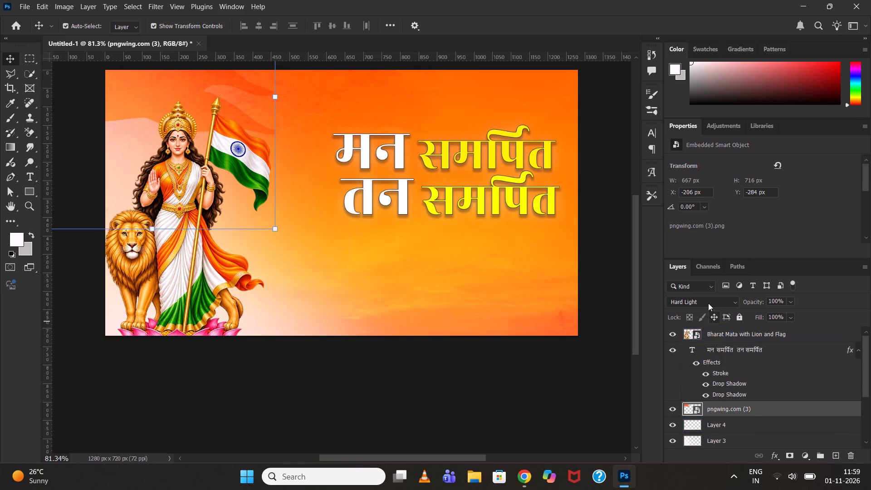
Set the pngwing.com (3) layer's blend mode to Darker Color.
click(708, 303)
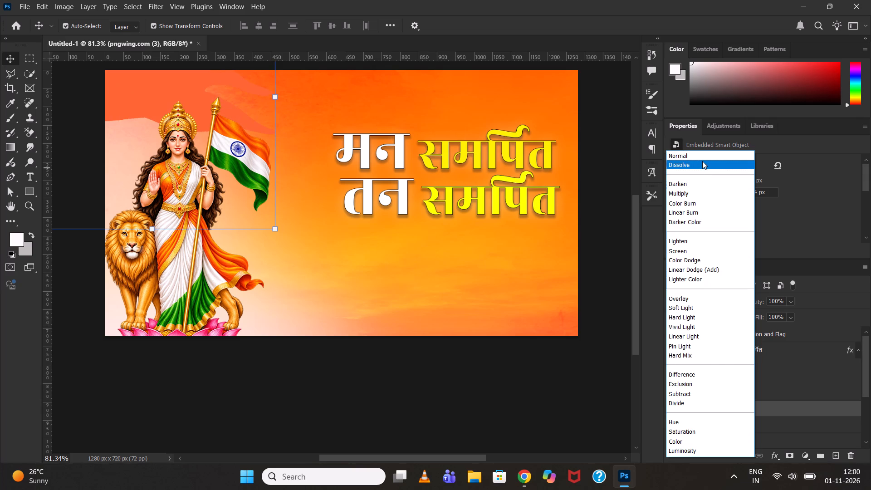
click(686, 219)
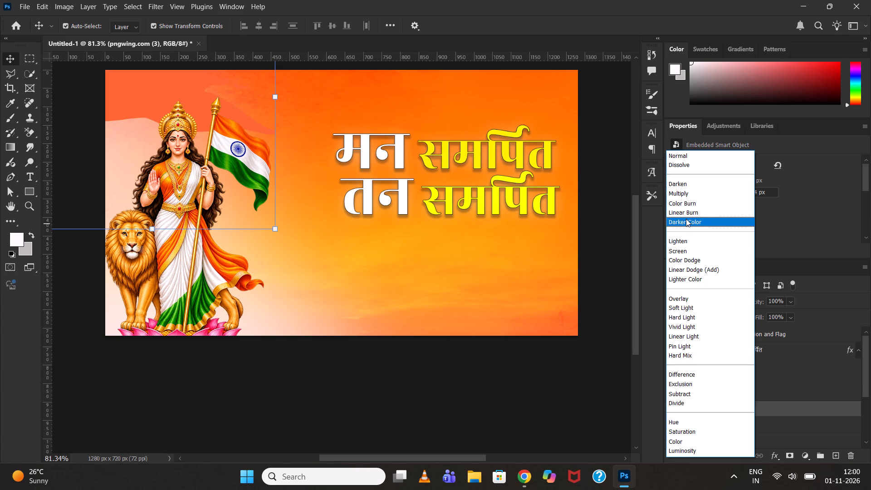
Move the pngwing.com (3) shape about 72 px right and 111 px down behind the Bharat Mata figure.
drag(156, 94, 187, 122)
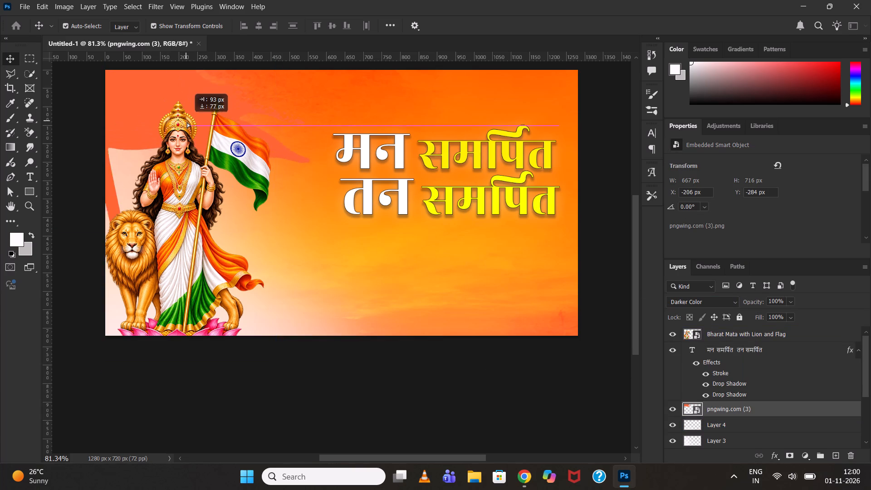
drag(187, 122, 178, 135)
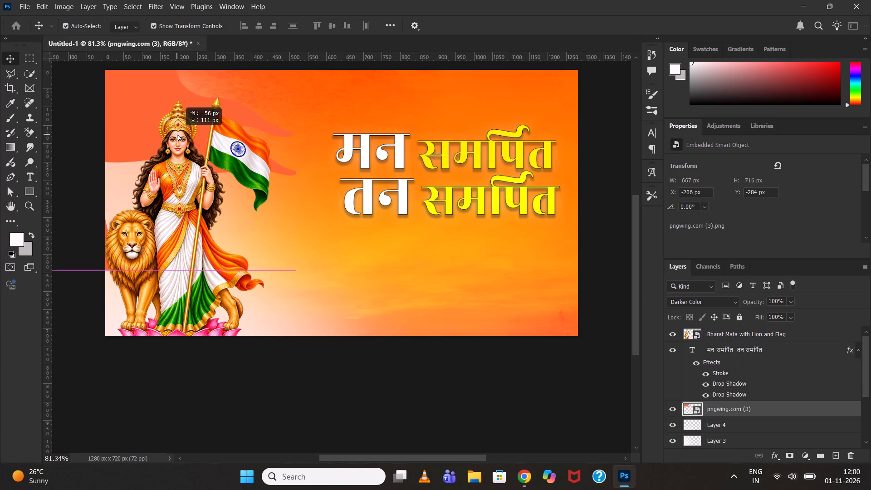
drag(178, 135, 183, 134)
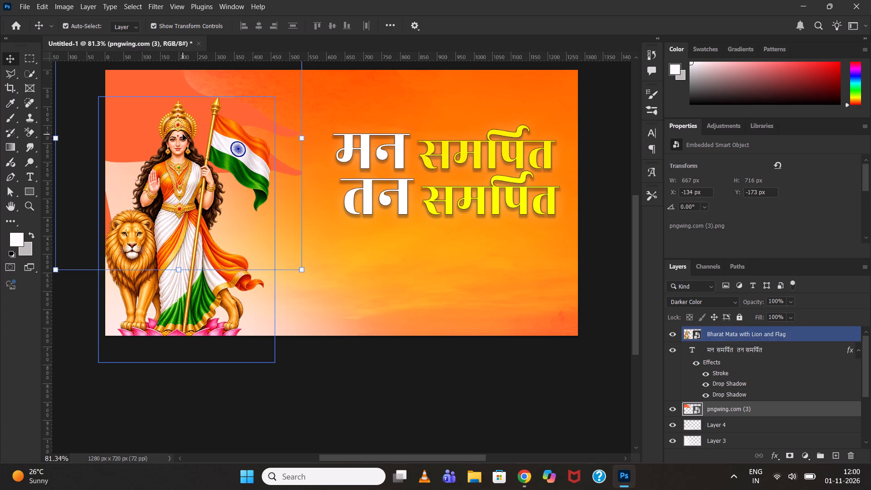
Set the pngwing.com (3) layer's blend mode to Vivid Light and deselect the layer.
click(710, 302)
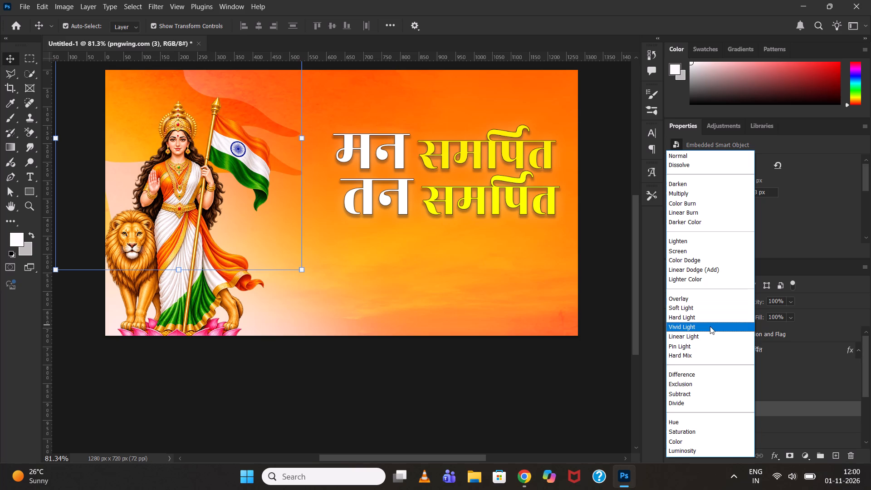
click(710, 326)
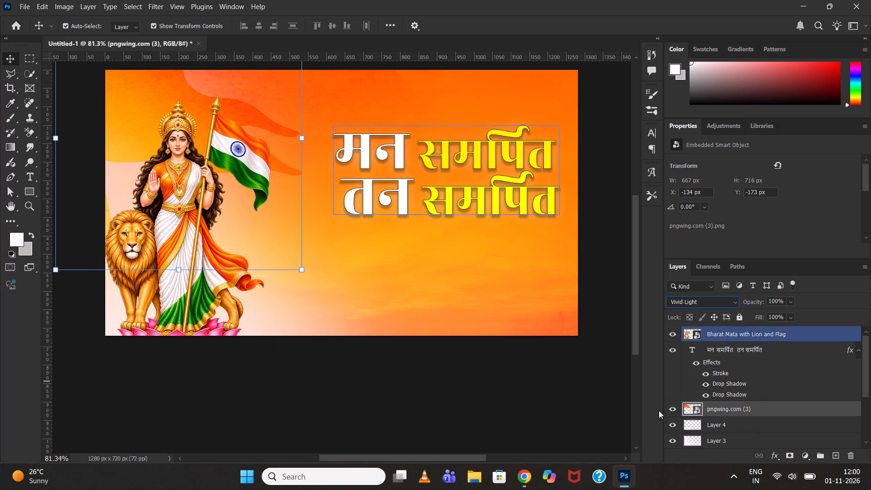
click(176, 412)
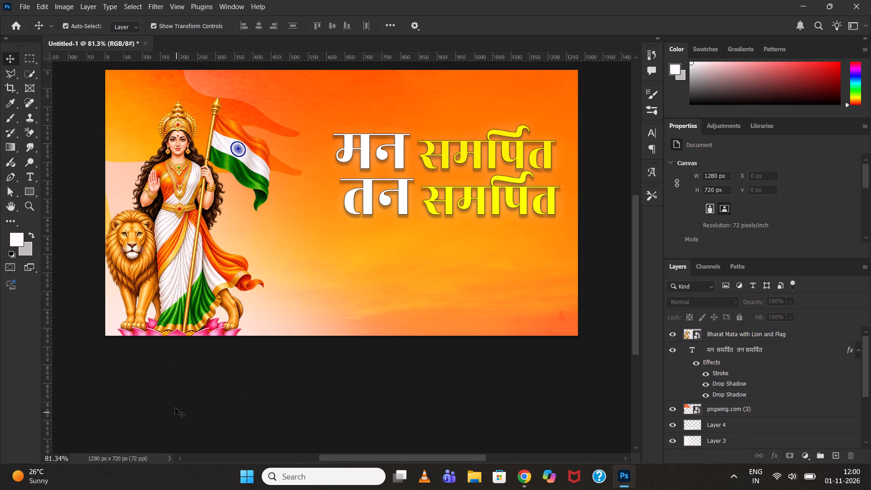
Move the pngwing.com (3) shape down behind the figure and scale it to about 63% width and 67% height, centred about X 392, Y 450 px.
drag(123, 114, 177, 222)
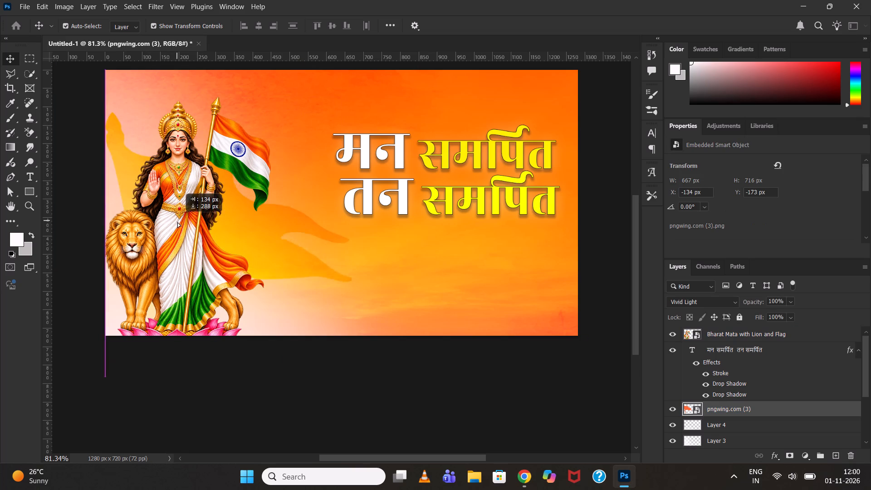
drag(177, 222, 180, 230)
drag(239, 123, 237, 83)
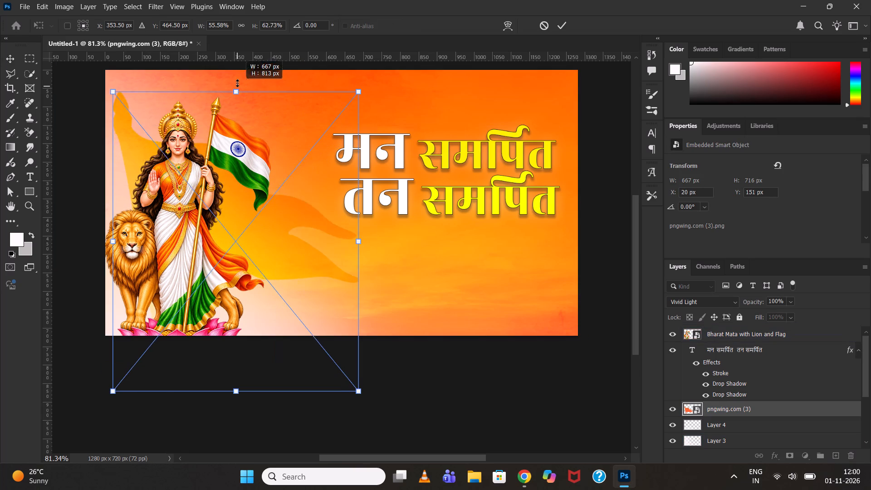
drag(237, 83, 239, 65)
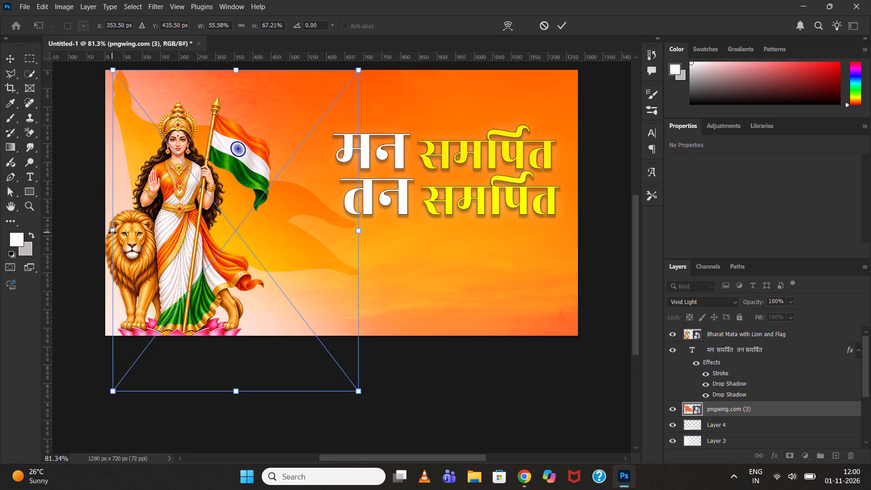
drag(112, 232, 78, 235)
drag(115, 164, 133, 165)
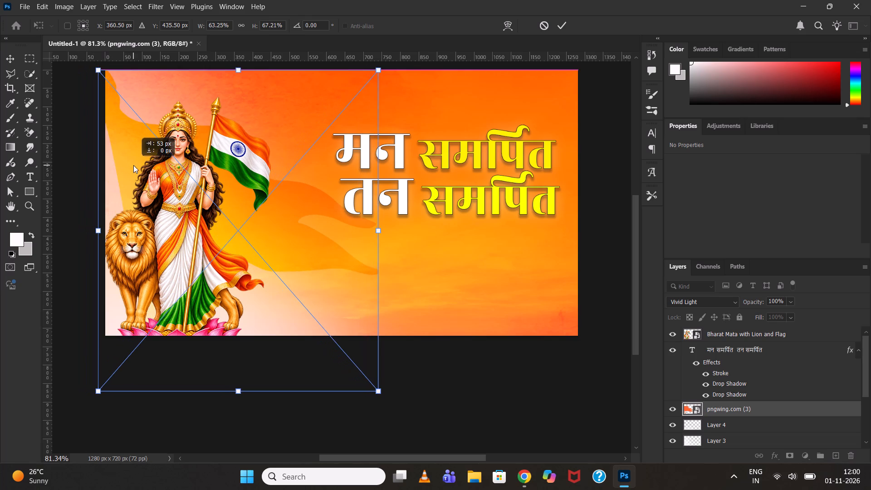
drag(133, 165, 145, 171)
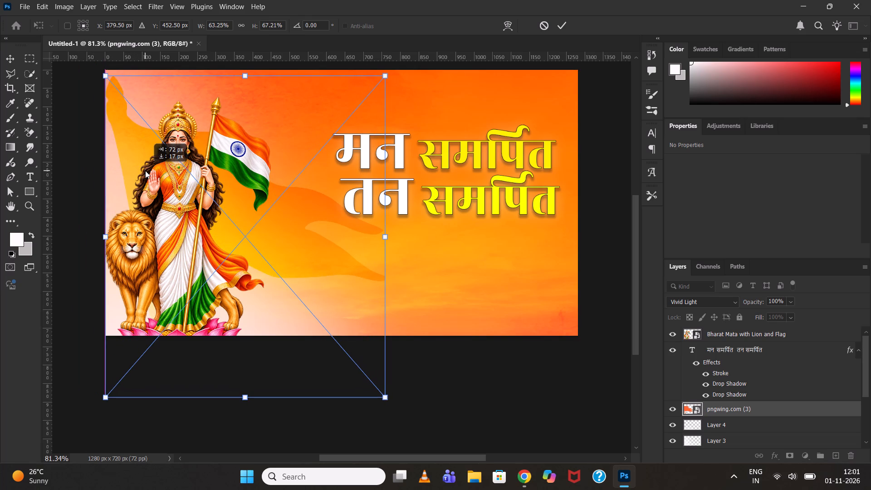
drag(145, 171, 146, 170)
click(565, 27)
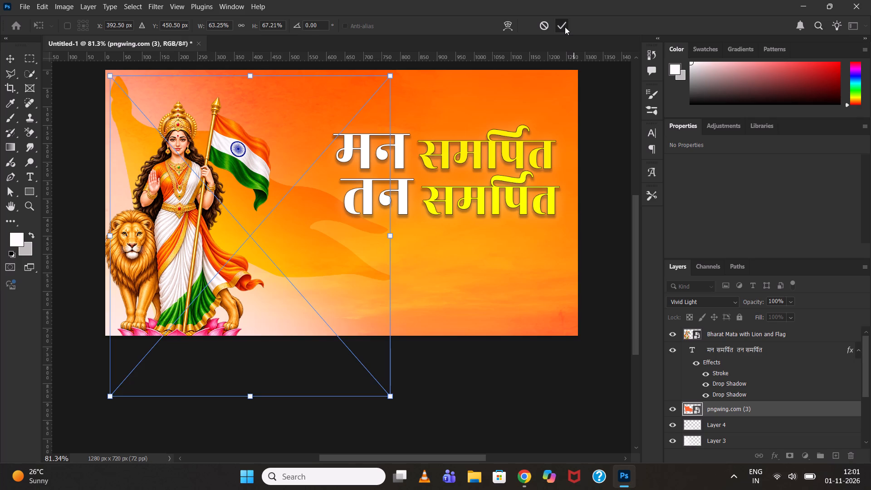
click(520, 405)
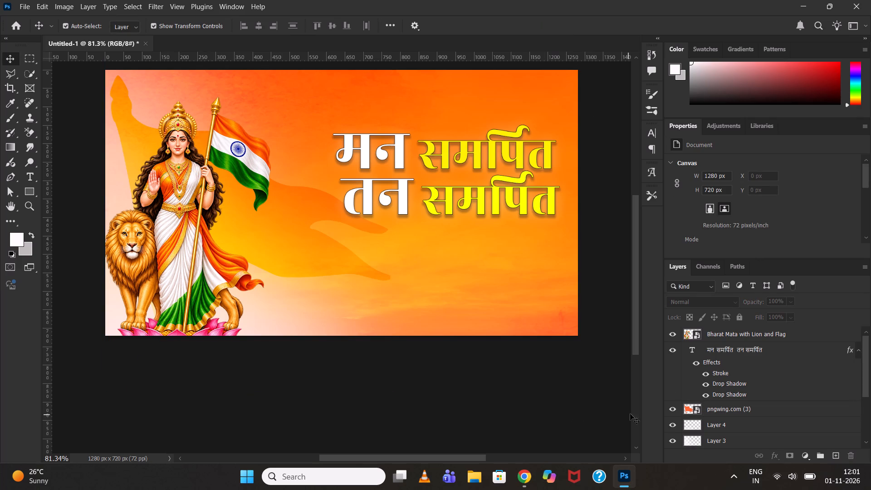
Move the Bharat Mata image horizontally to the right, to about X 35 px.
drag(163, 224, 178, 224)
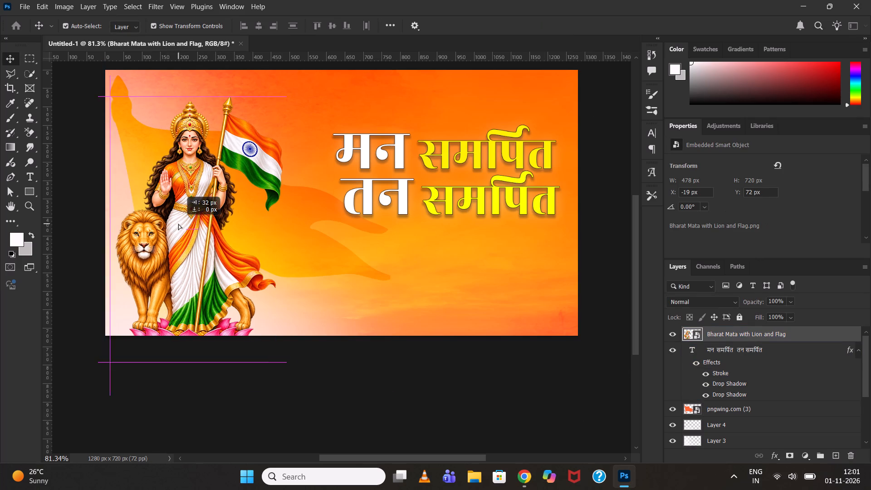
drag(178, 224, 183, 224)
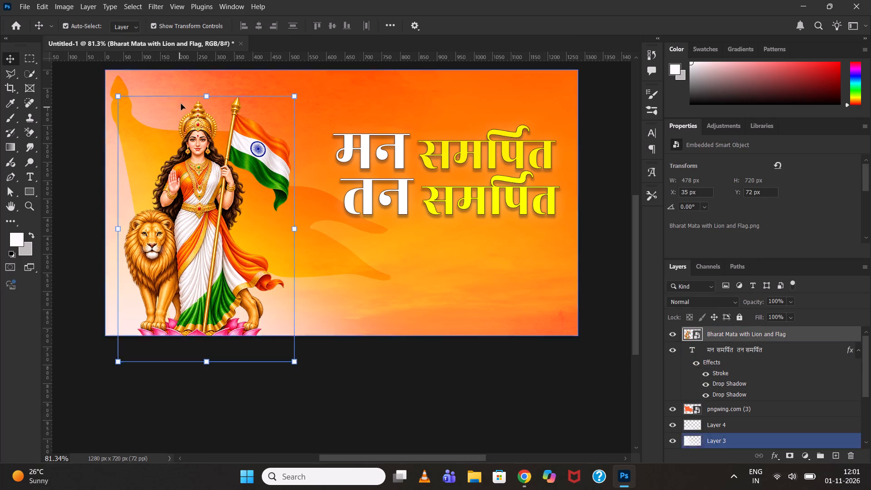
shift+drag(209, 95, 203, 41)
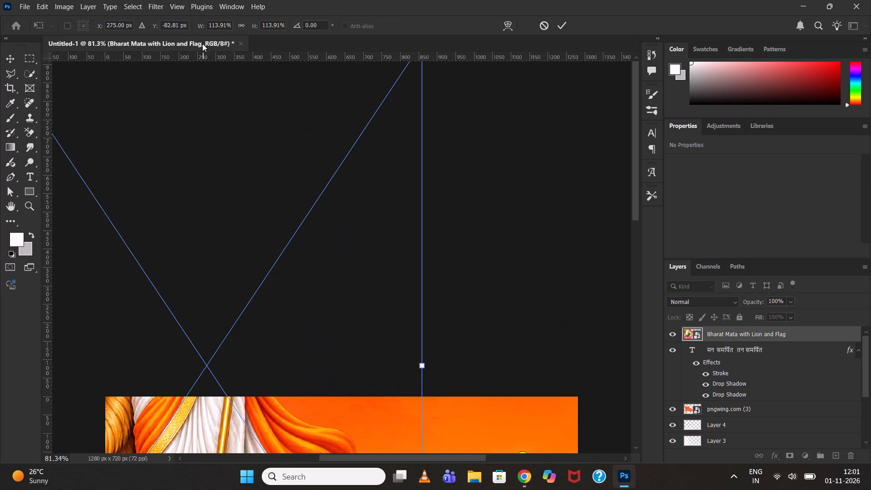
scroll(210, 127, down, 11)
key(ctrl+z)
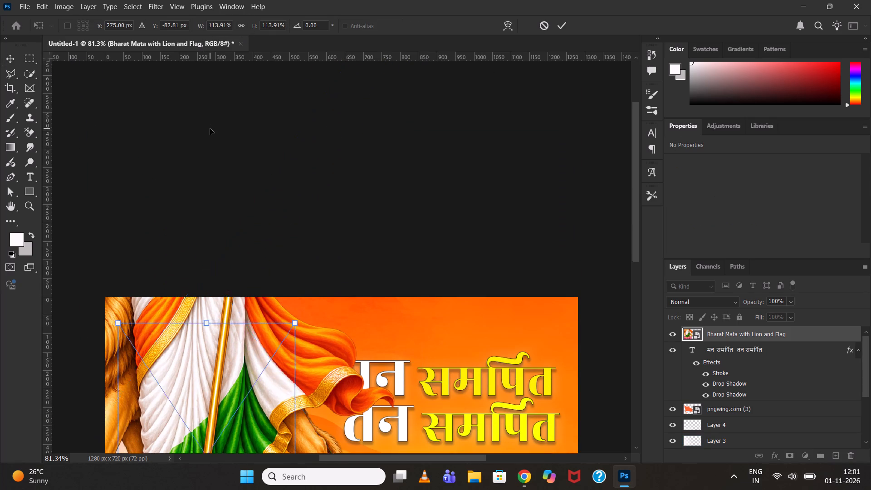
Scale the Bharat Mata image up to about 61.33% and position it at about X 312, Y 471 px, then deselect it.
scroll(210, 128, down, 12)
shift+drag(210, 213, 216, 181)
scroll(217, 185, down, 12)
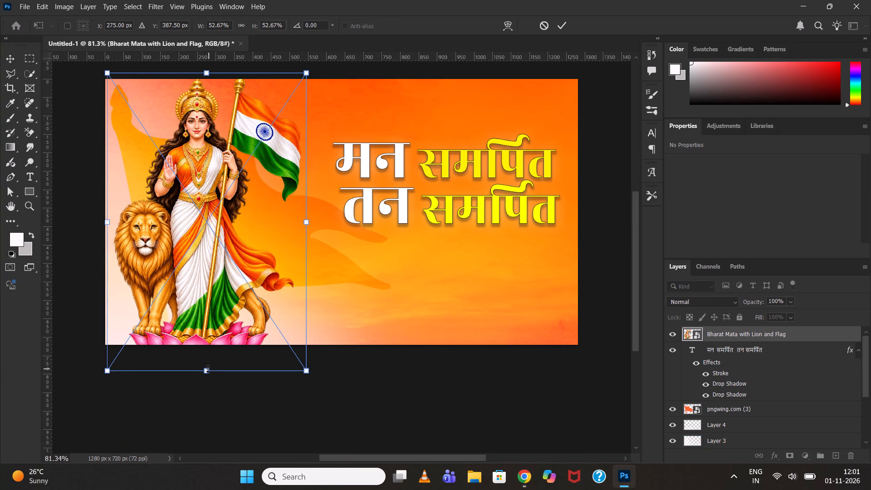
shift+drag(207, 370, 217, 419)
drag(221, 299, 225, 304)
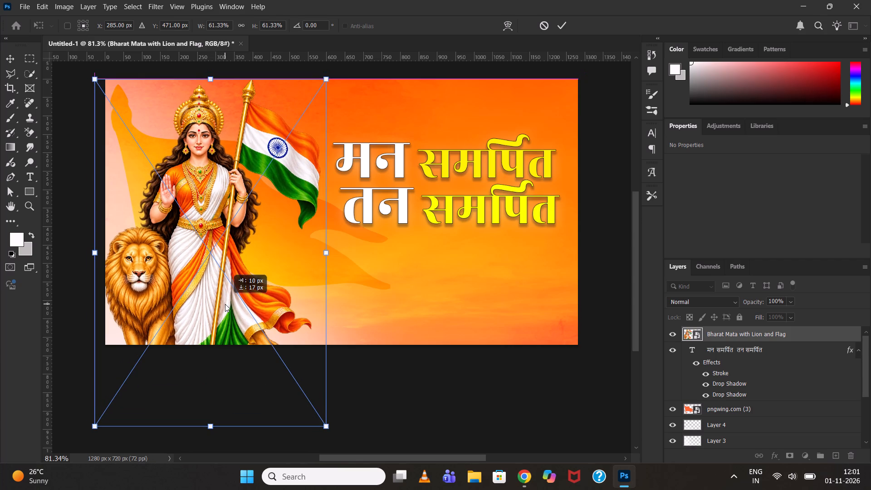
drag(225, 304, 238, 304)
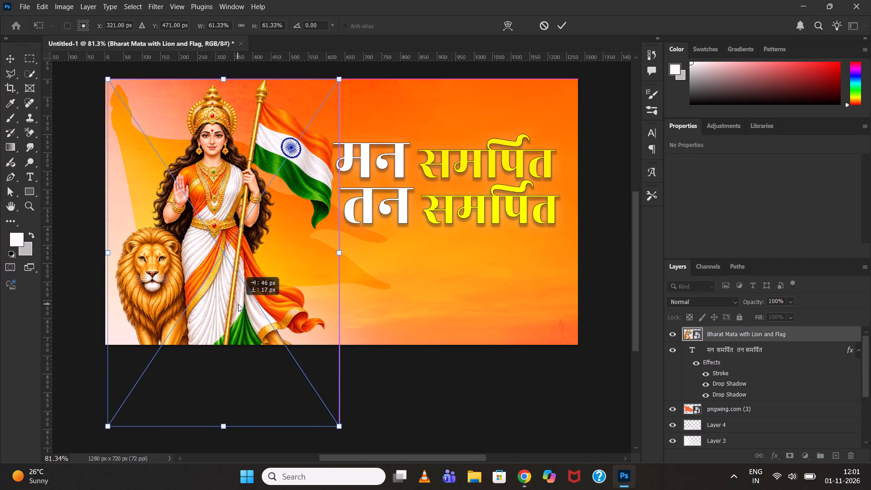
drag(238, 304, 235, 305)
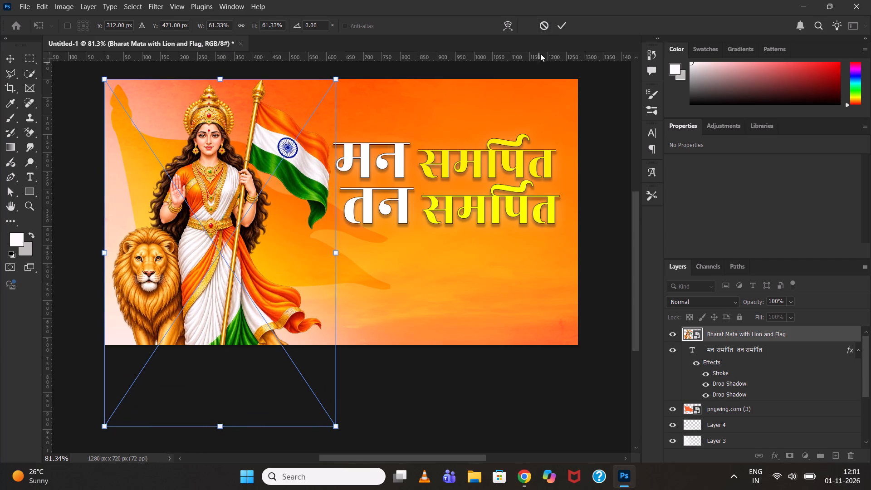
click(558, 23)
click(590, 78)
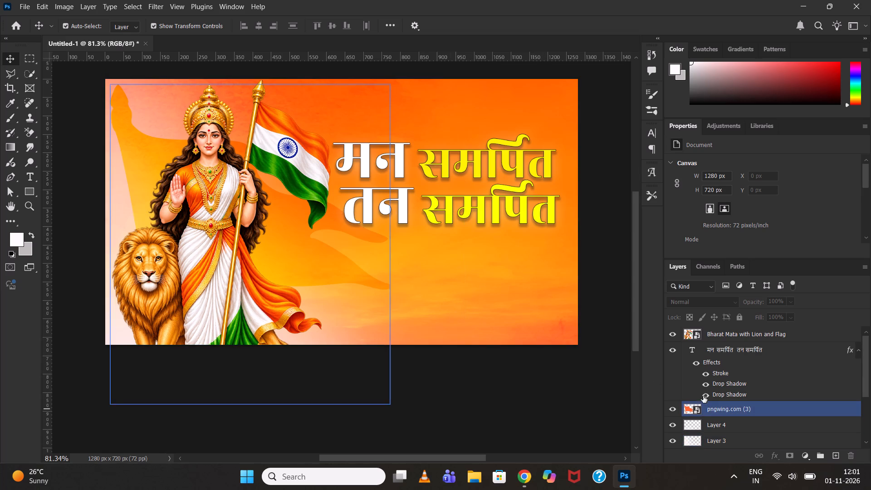
Change the Rectangle 1 layer's fill to a linear gradient and set its starting colour stop to white (ffffff).
scroll(701, 394, up, 3)
scroll(741, 428, down, 4)
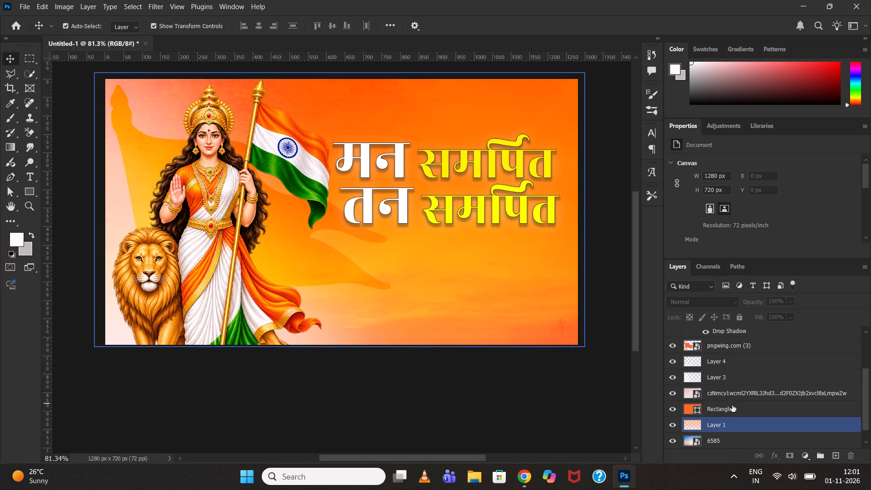
click(732, 405)
scroll(717, 250, down, 3)
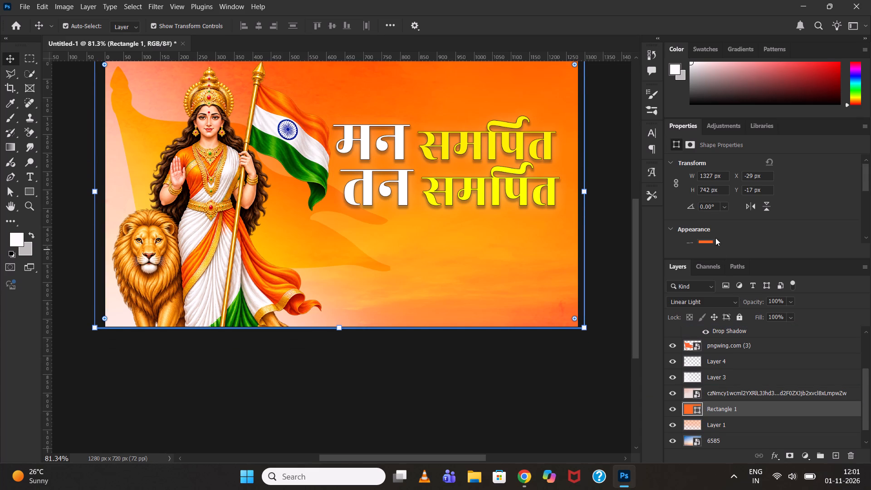
scroll(716, 230, down, 2)
click(710, 225)
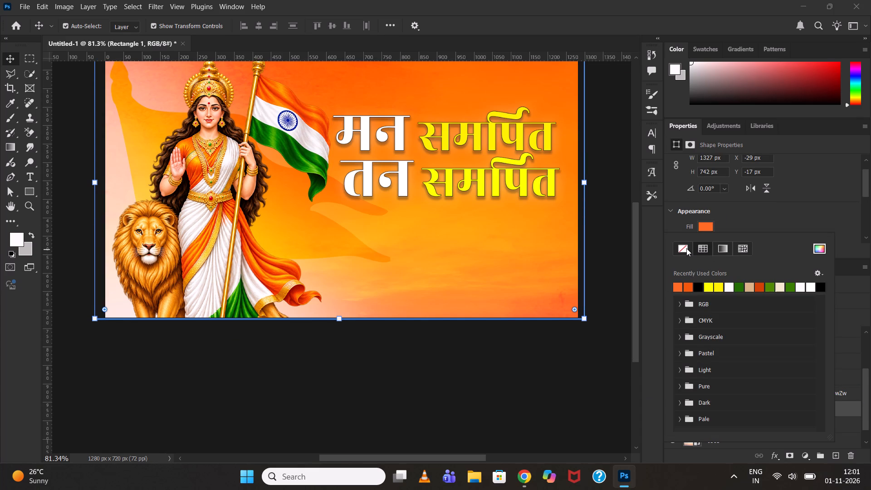
click(722, 249)
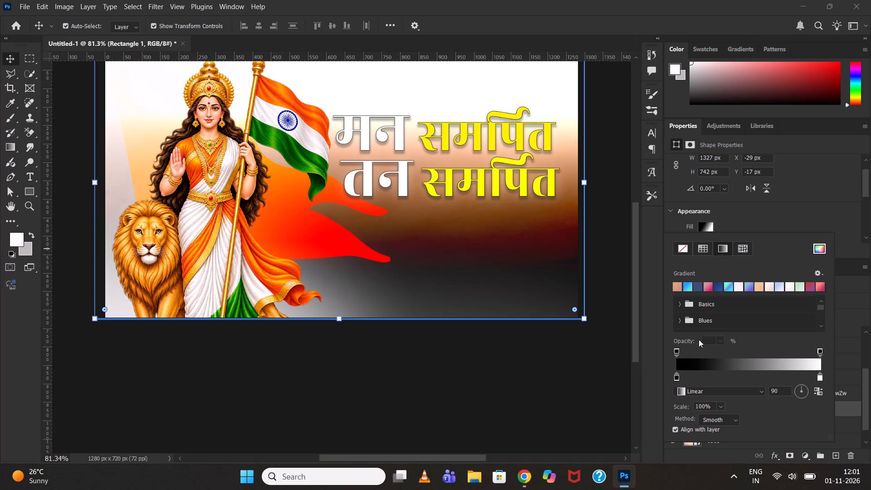
click(675, 377)
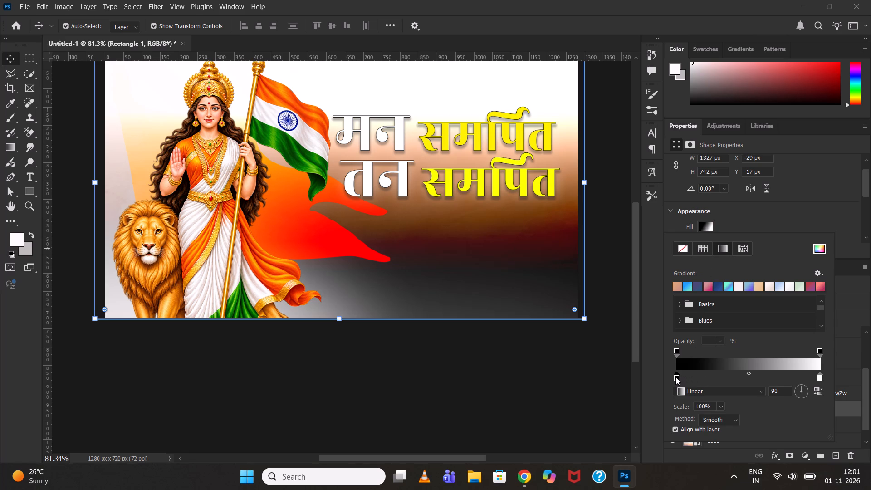
double_click(675, 377)
drag(649, 352, 524, 153)
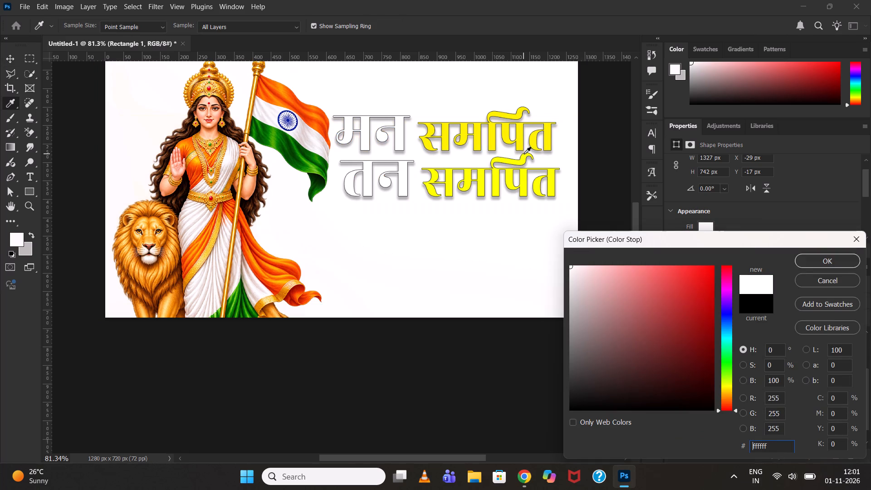
click(812, 261)
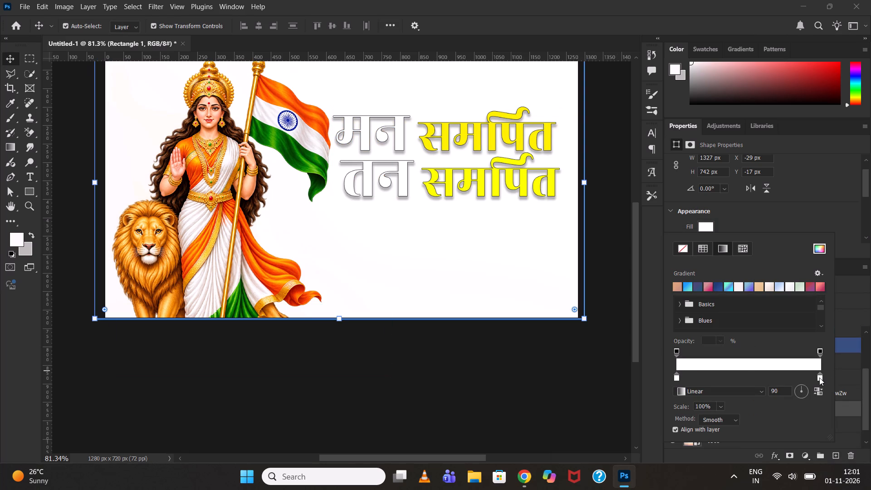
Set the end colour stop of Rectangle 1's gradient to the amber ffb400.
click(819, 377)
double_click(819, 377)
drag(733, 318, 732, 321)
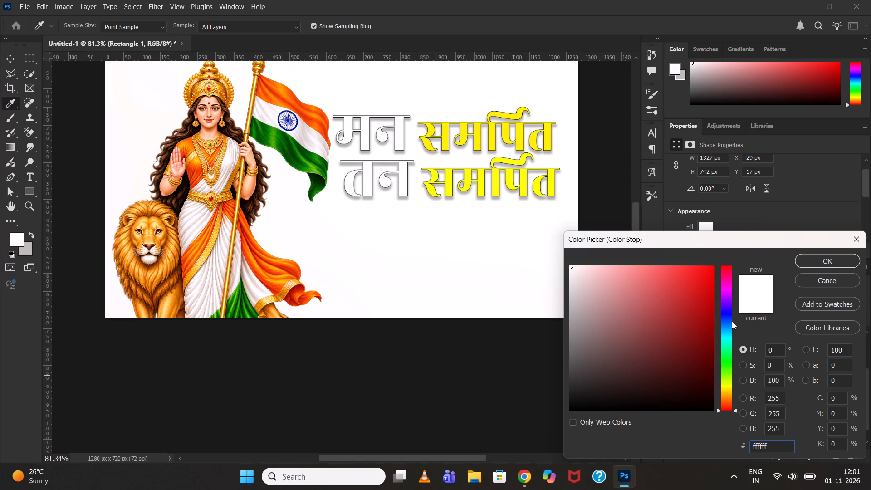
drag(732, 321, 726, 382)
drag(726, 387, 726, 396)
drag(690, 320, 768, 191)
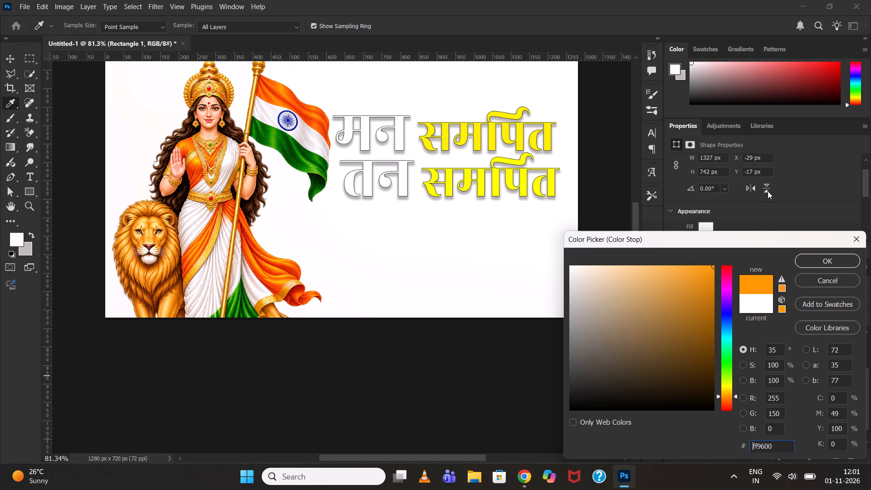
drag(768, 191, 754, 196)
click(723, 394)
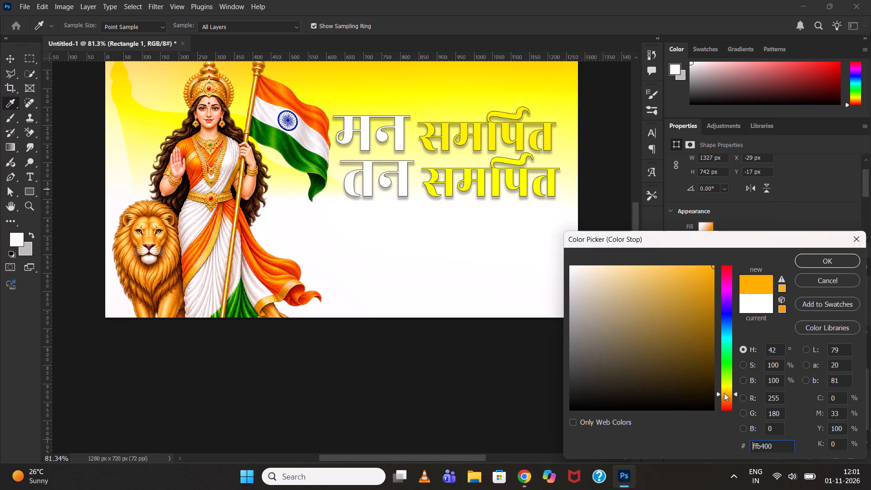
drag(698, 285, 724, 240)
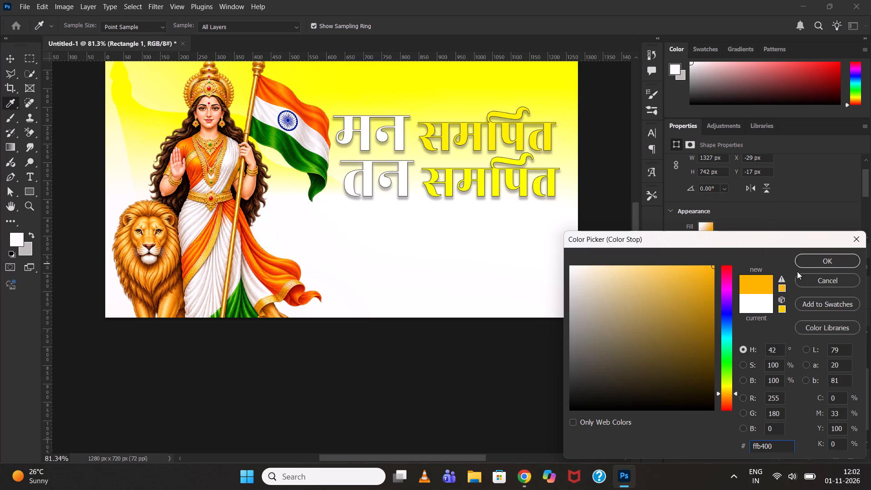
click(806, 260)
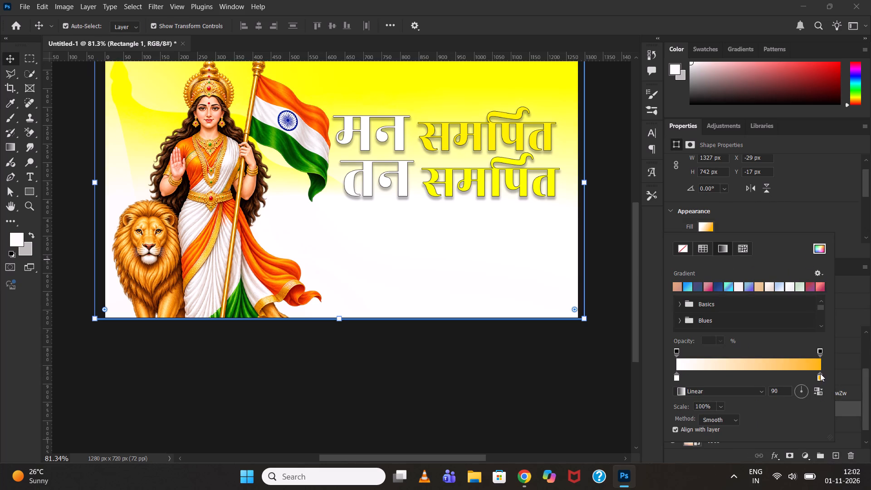
Set the end colour stop of Rectangle 1's gradient to the orange ff7e00 and close the fill options.
double_click(819, 377)
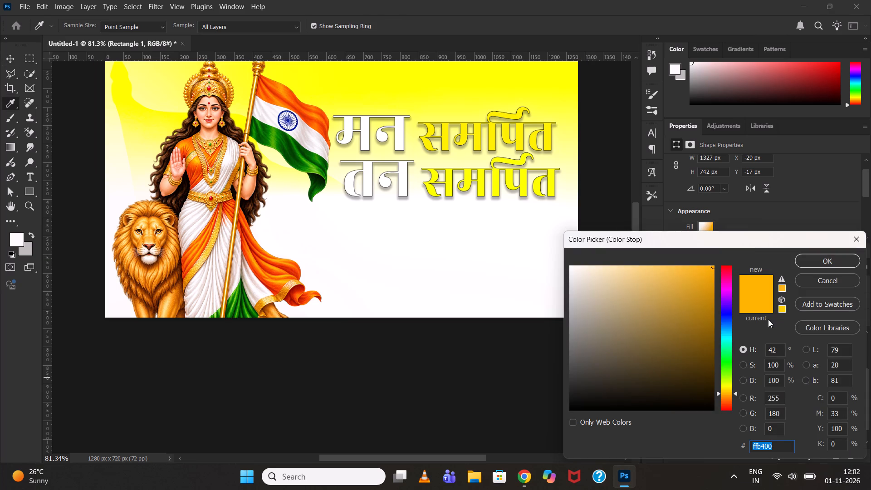
drag(731, 392, 729, 393)
drag(729, 393, 730, 398)
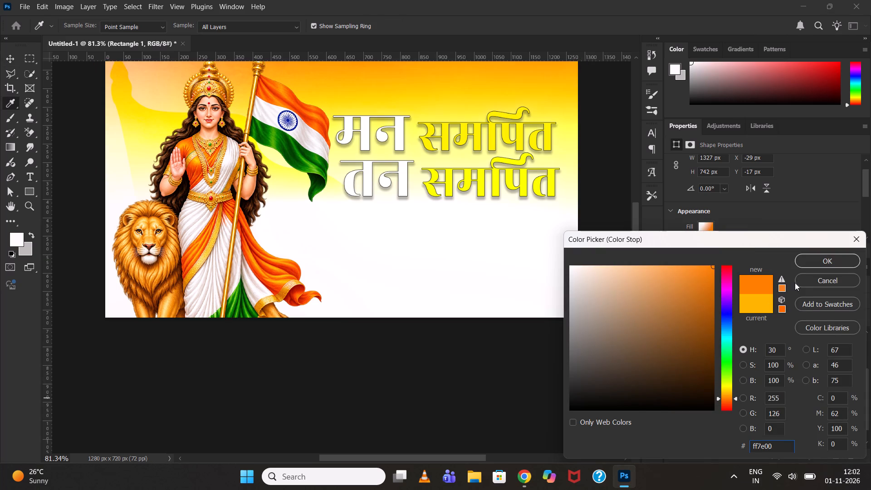
click(812, 260)
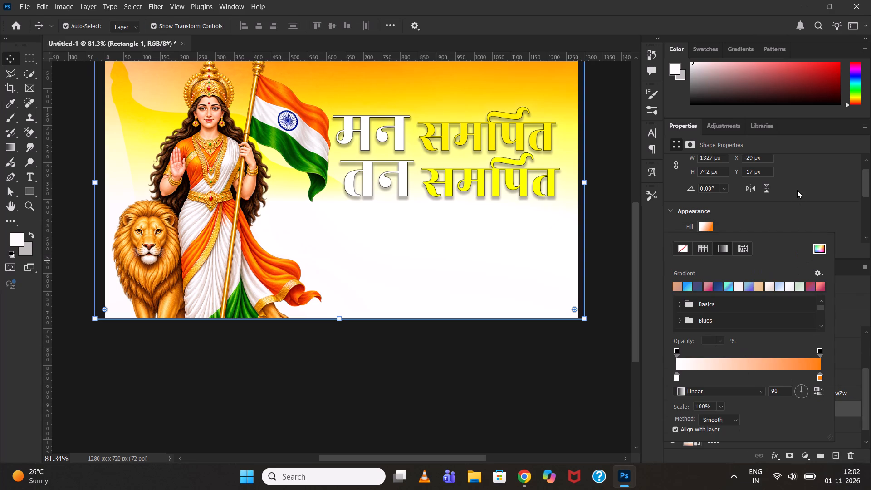
click(797, 190)
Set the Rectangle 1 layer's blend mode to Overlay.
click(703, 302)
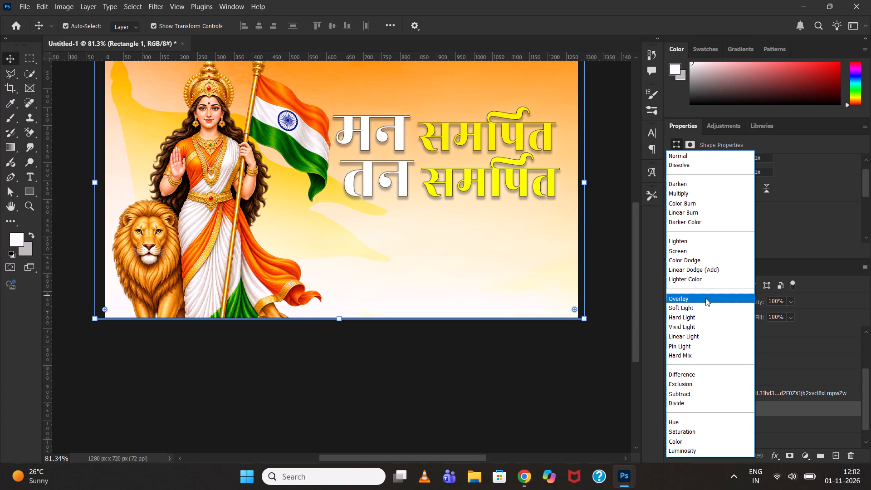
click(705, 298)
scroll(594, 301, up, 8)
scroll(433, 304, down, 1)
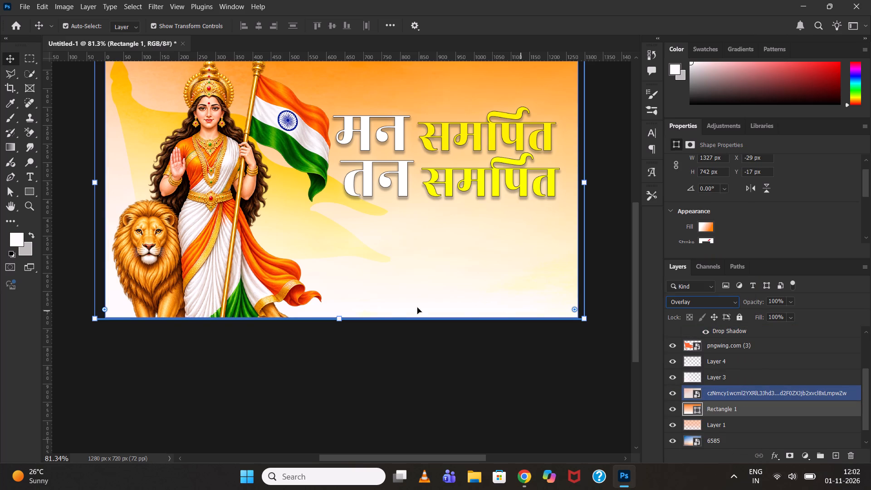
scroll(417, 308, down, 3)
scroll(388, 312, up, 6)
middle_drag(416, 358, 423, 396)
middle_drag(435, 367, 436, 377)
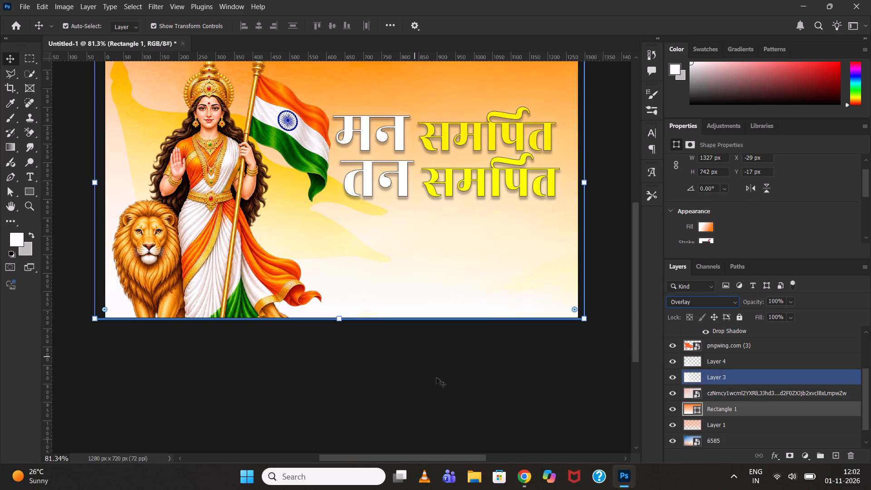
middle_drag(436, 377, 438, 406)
Set the Rectangle 1 layer's blend mode to Darker Color and deselect the layer.
click(673, 303)
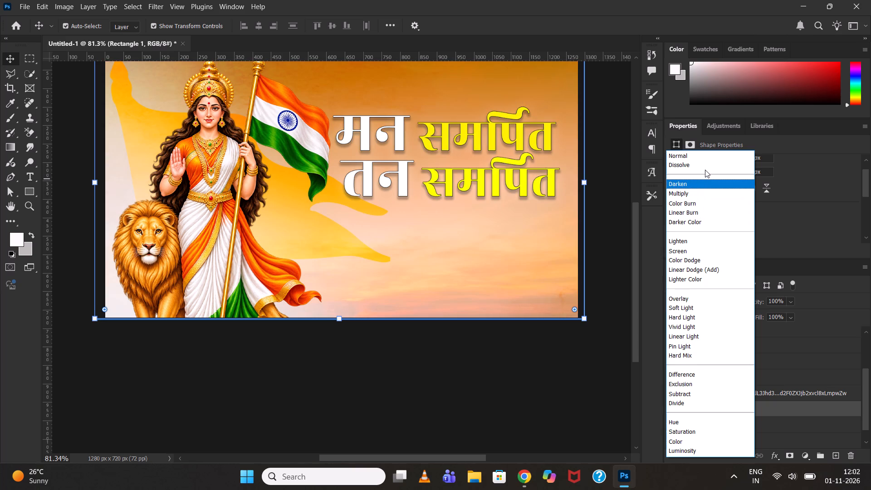
click(705, 170)
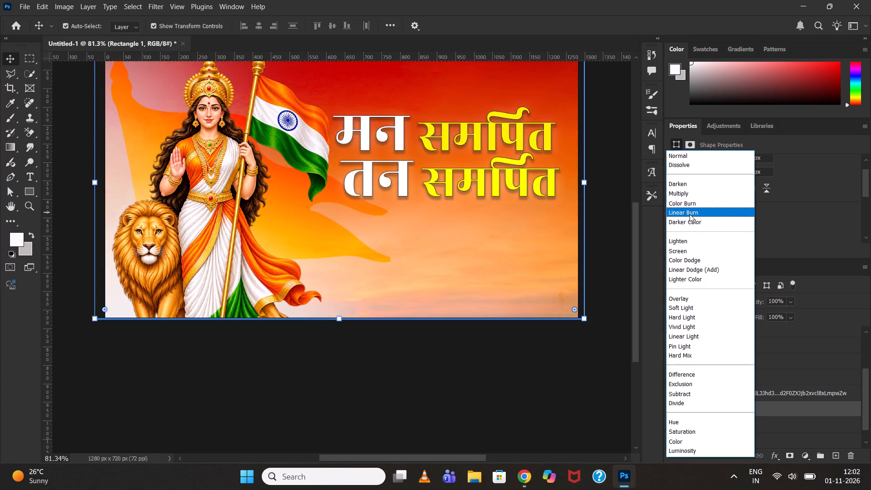
click(690, 226)
scroll(589, 320, up, 4)
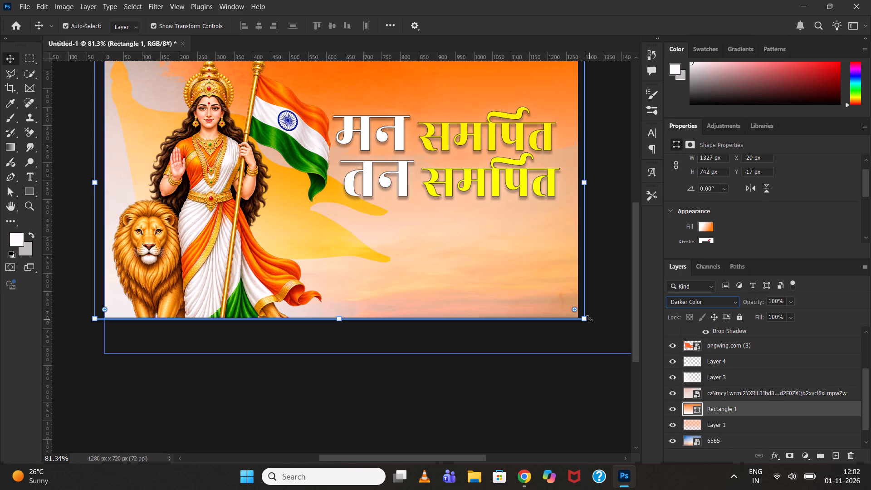
scroll(489, 412, up, 5)
middle_drag(492, 373, 492, 382)
click(492, 382)
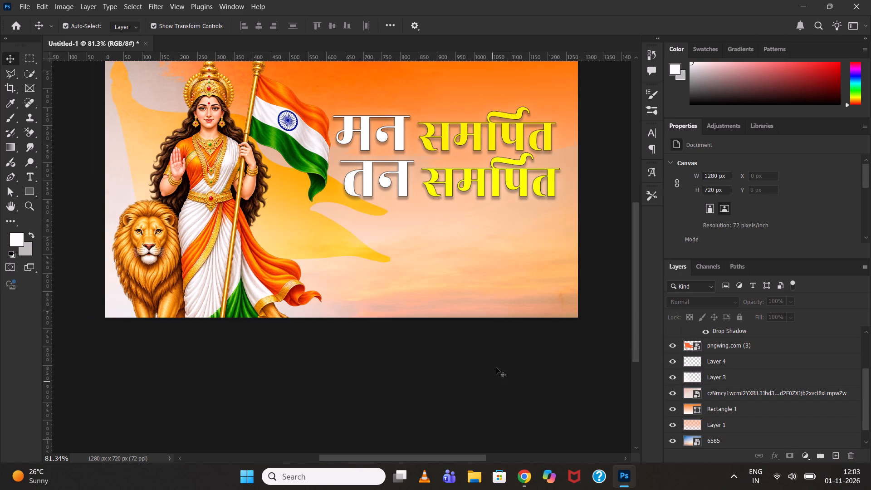
Set the colour of the मन समर्पित तन समर्पित text layer's upper drop shadow to black and deselect the layer.
middle_drag(496, 367, 496, 391)
middle_drag(531, 324, 534, 359)
scroll(494, 230, up, 4)
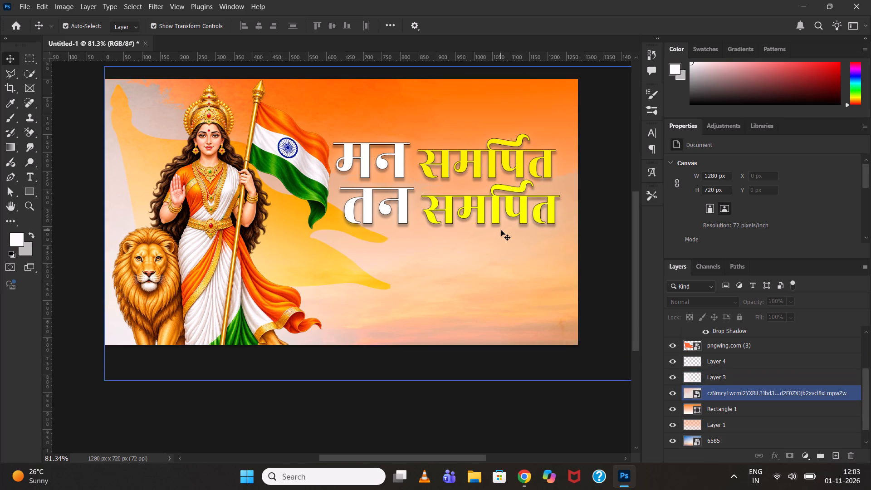
scroll(500, 230, up, 2)
click(500, 230)
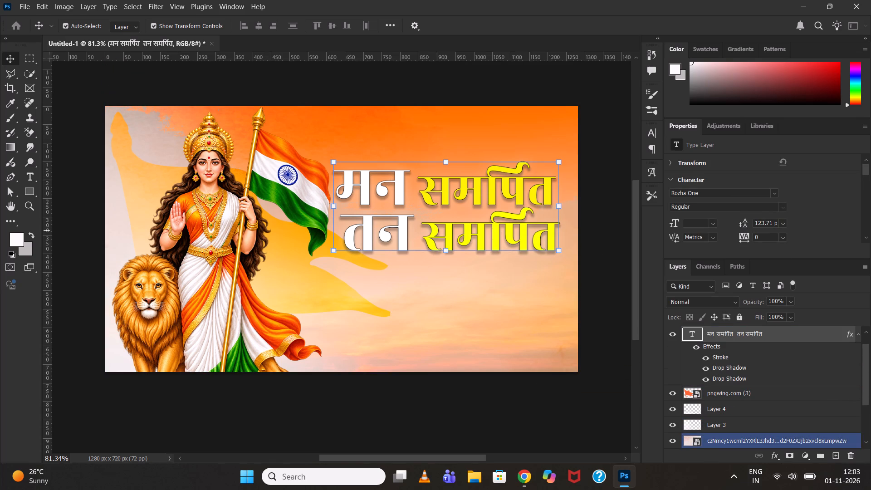
double_click(733, 366)
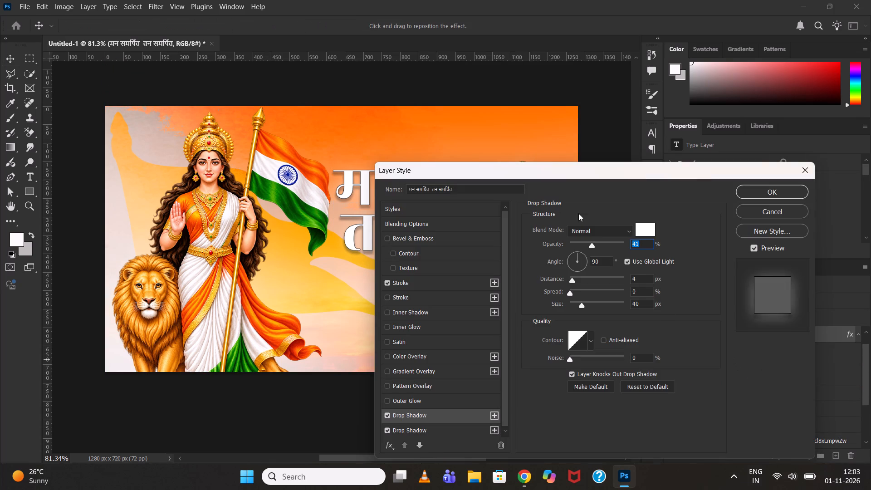
click(644, 232)
drag(601, 318, 731, 451)
click(802, 261)
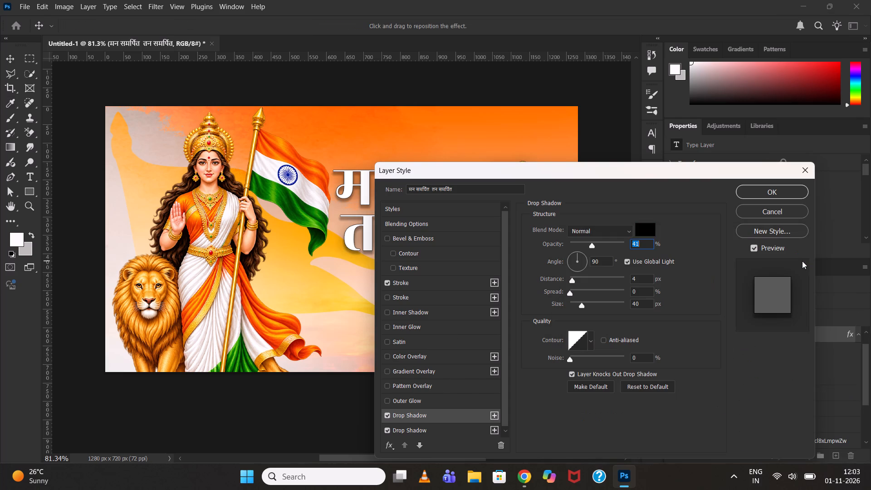
click(790, 179)
click(788, 191)
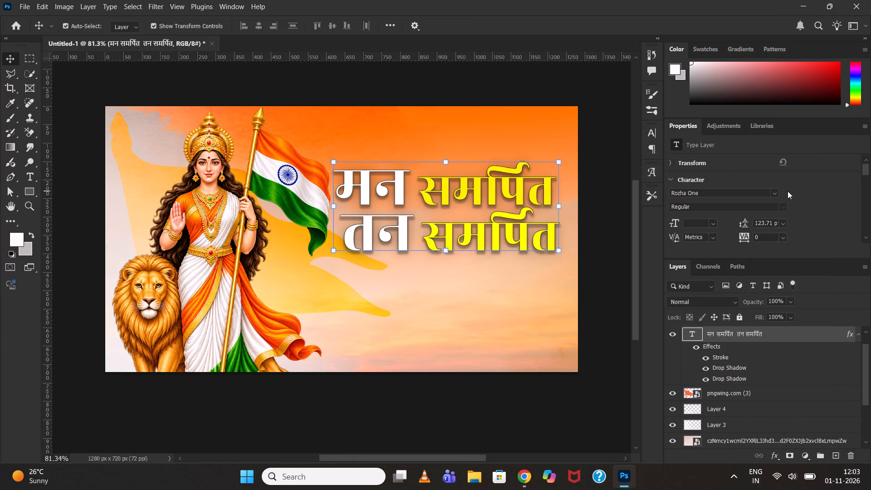
click(585, 71)
Move the मन समर्पित तन समर्पित text slightly up and to the right on the canvas.
drag(446, 213, 450, 209)
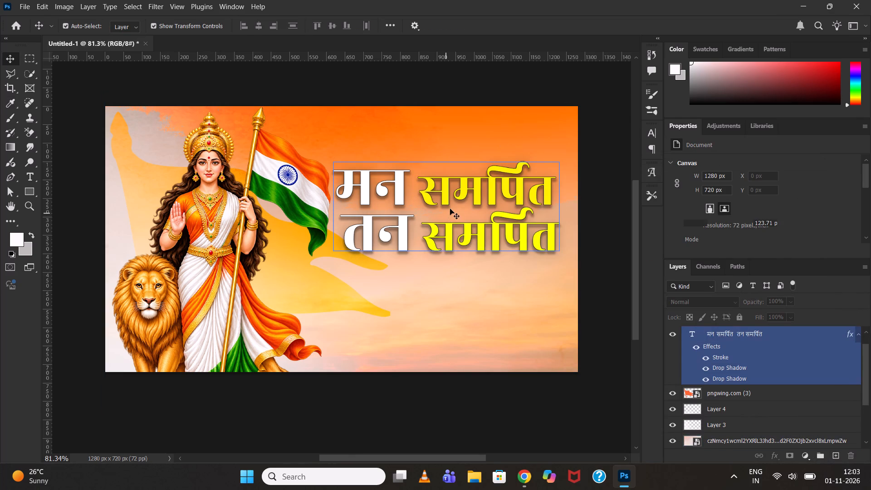
drag(450, 209, 450, 206)
scroll(450, 206, up, 3)
click(448, 100)
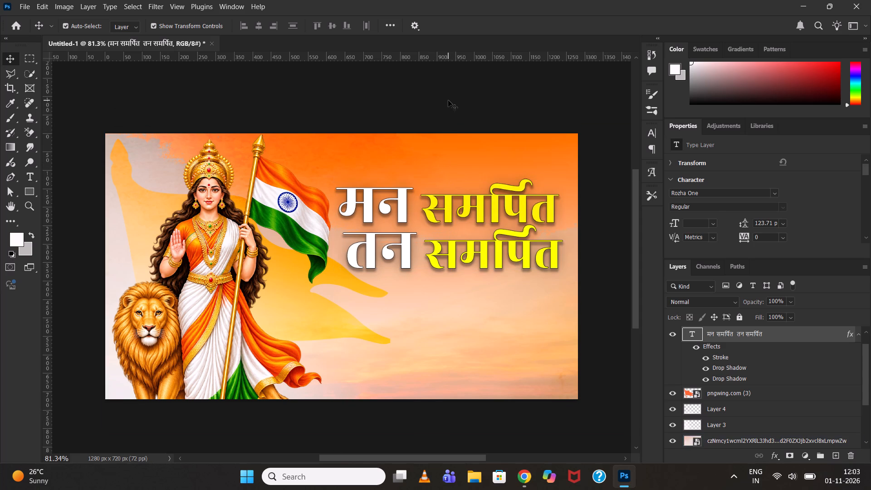
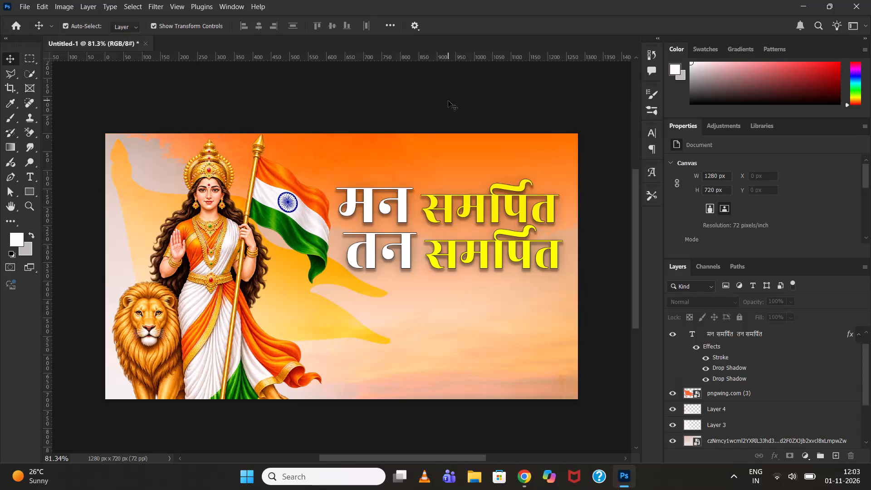
Brush broad, soft white horizontal strokes on Layer 4 across the background below the heading, and undo the last stroke.
scroll(448, 113, down, 4)
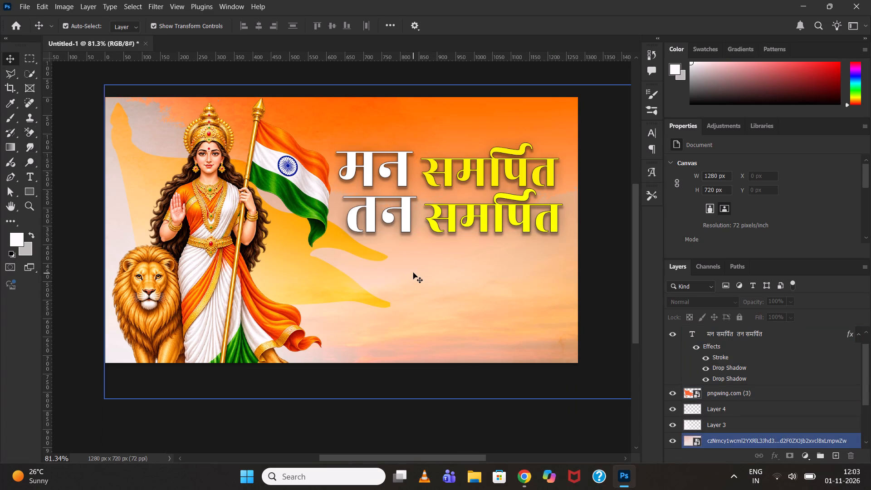
key(b)
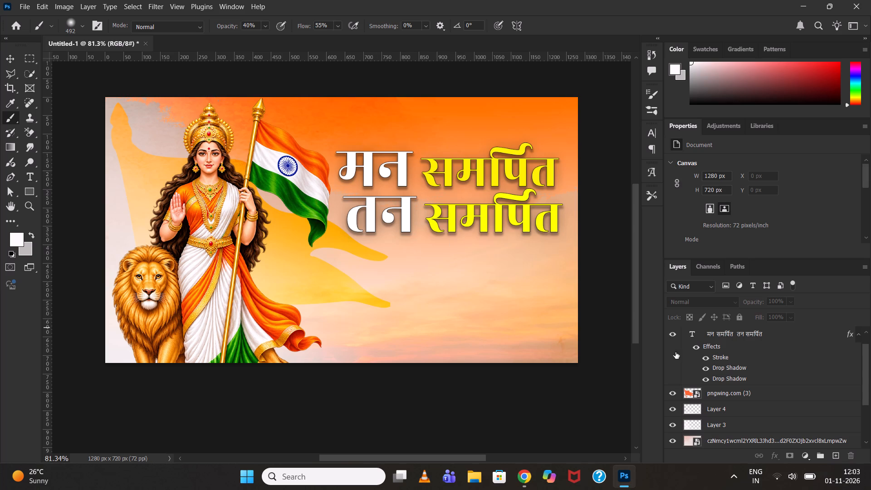
scroll(704, 387, down, 1)
scroll(704, 389, up, 6)
click(761, 437)
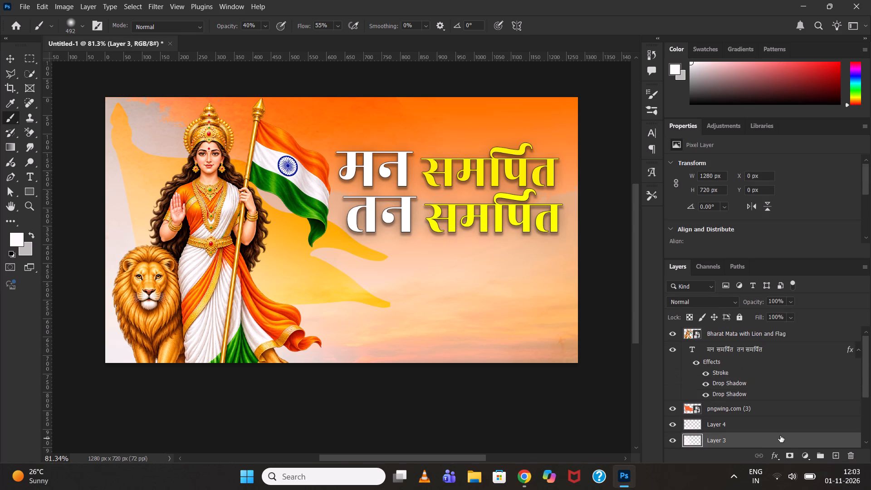
click(780, 436)
click(733, 417)
click(718, 424)
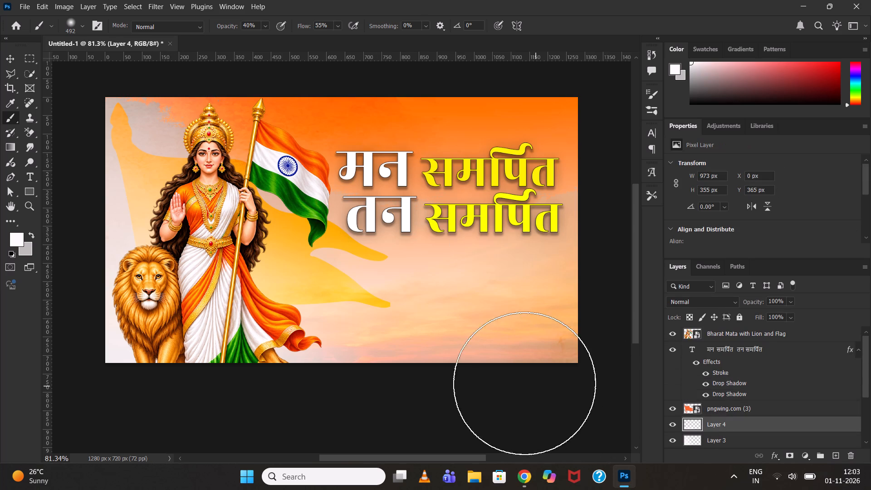
drag(367, 289, 616, 297)
drag(582, 288, 285, 285)
drag(321, 292, 669, 353)
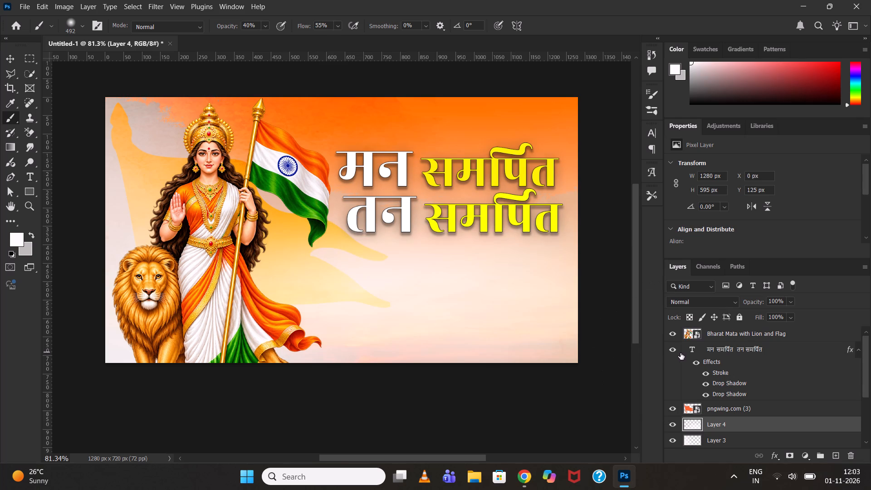
key(ctrl+z)
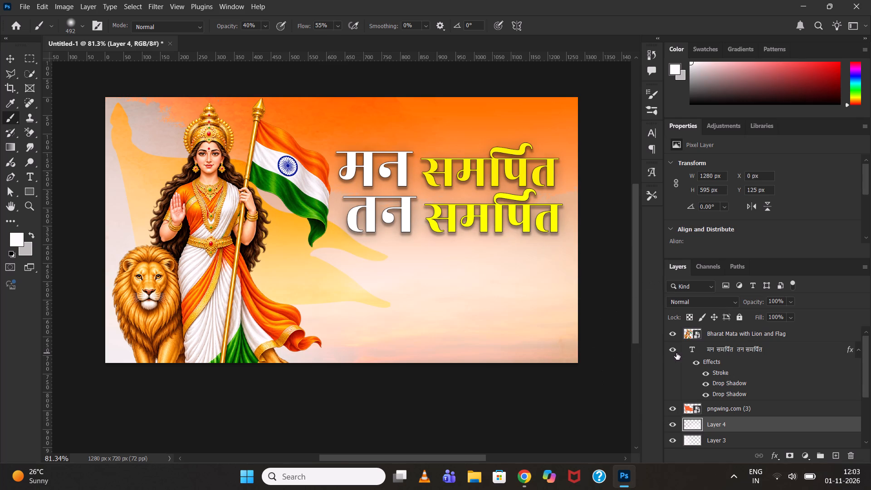
Move the मन समर्पित तन समर्पित text about 40 px down and 6 px to the right, and deselect the layer.
click(13, 58)
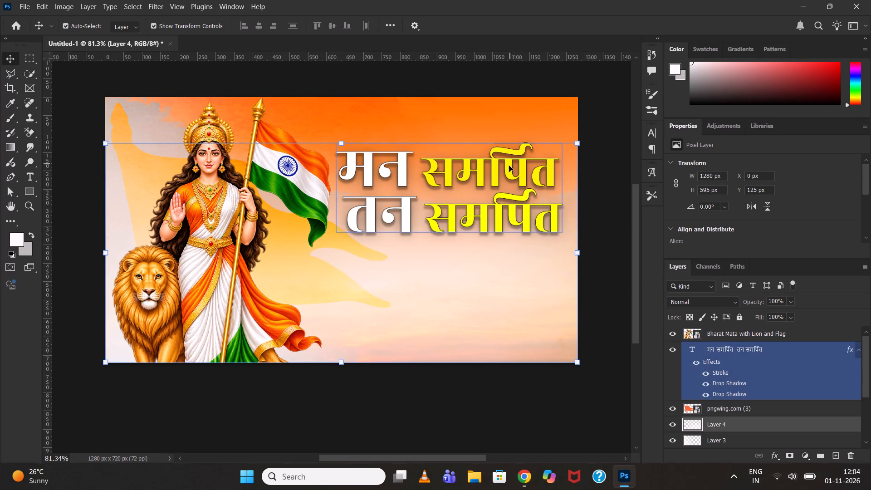
drag(506, 172, 508, 186)
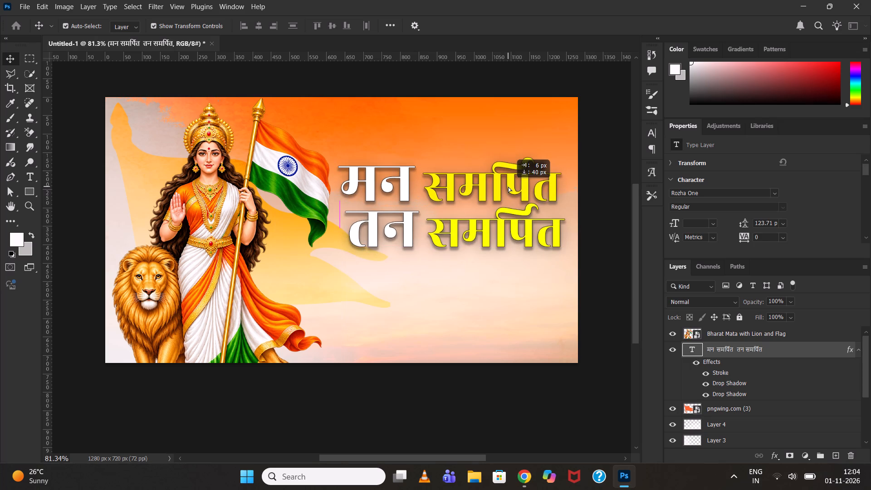
drag(508, 186, 507, 186)
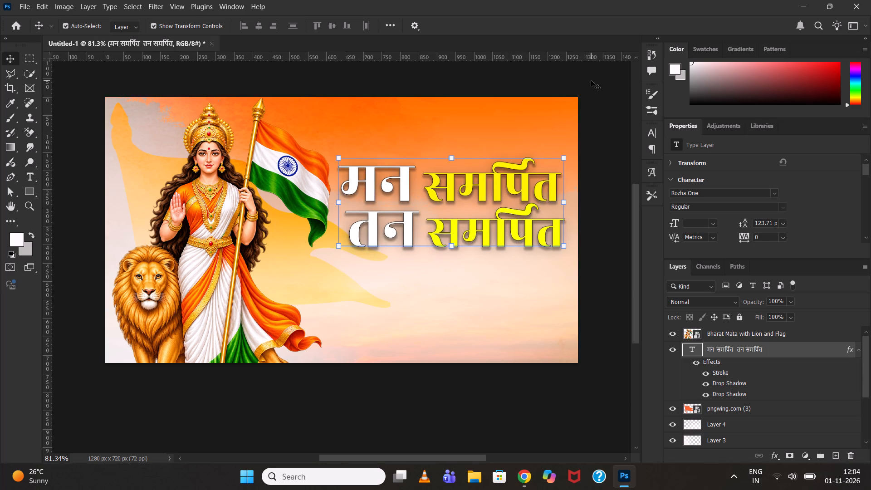
click(591, 80)
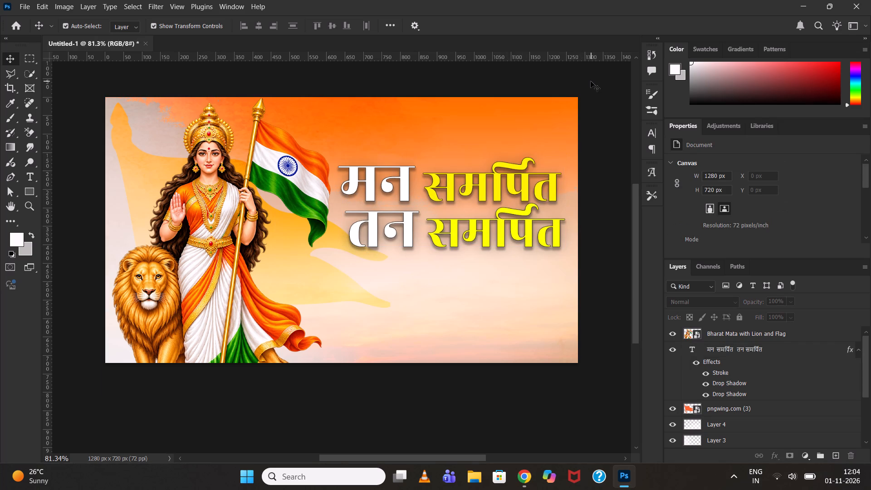
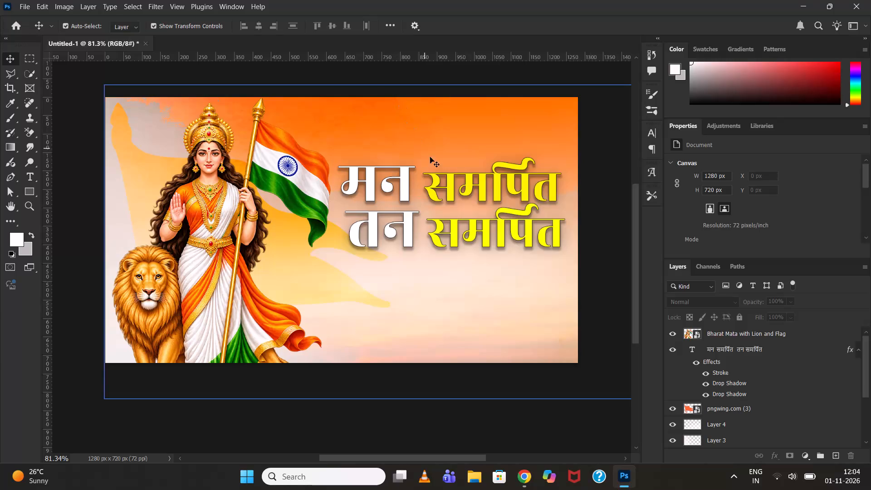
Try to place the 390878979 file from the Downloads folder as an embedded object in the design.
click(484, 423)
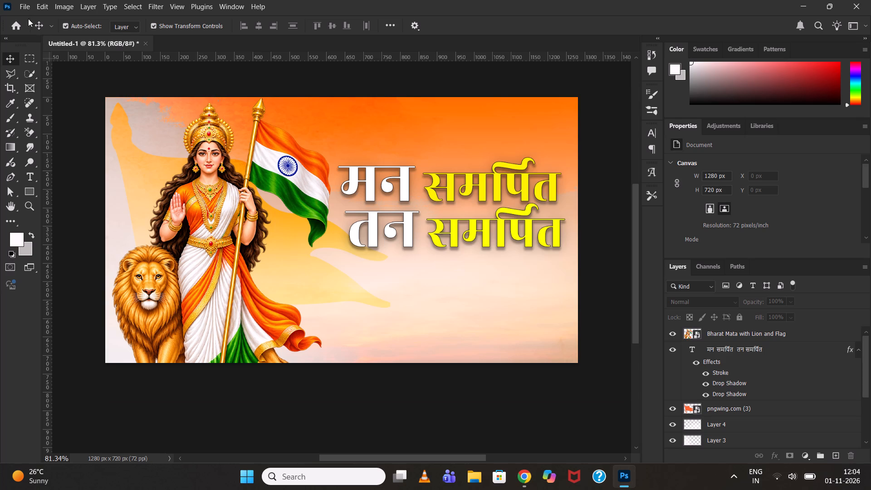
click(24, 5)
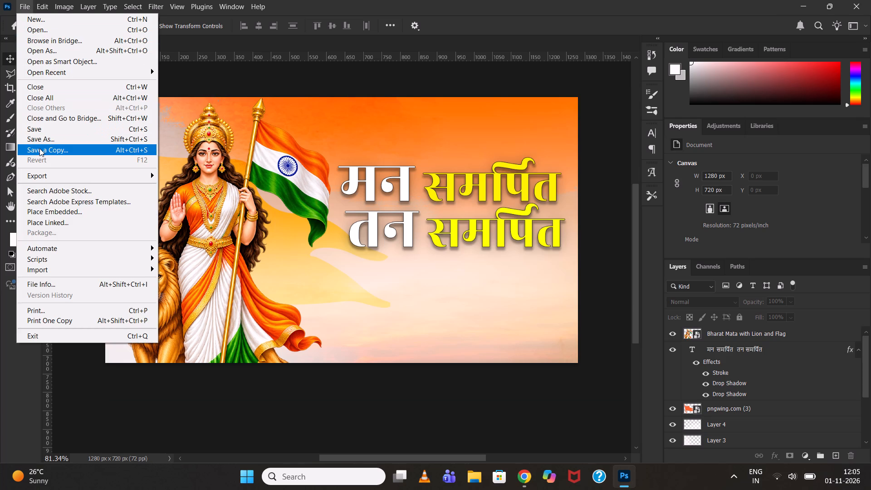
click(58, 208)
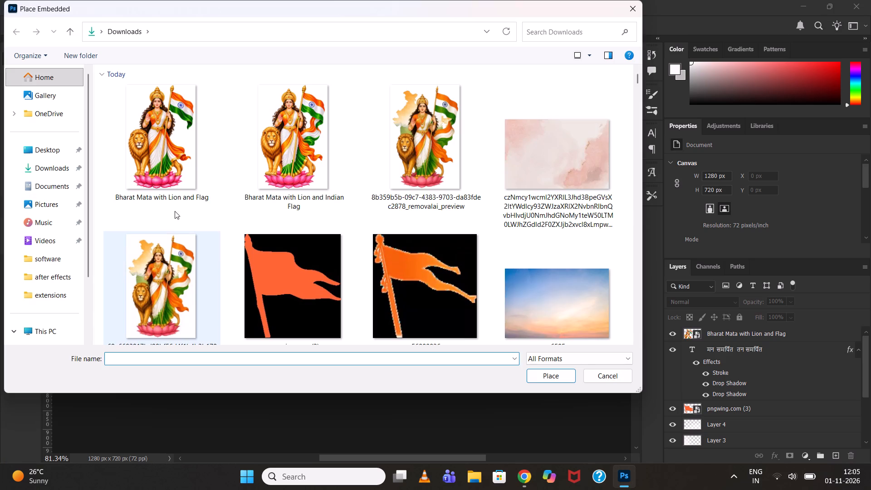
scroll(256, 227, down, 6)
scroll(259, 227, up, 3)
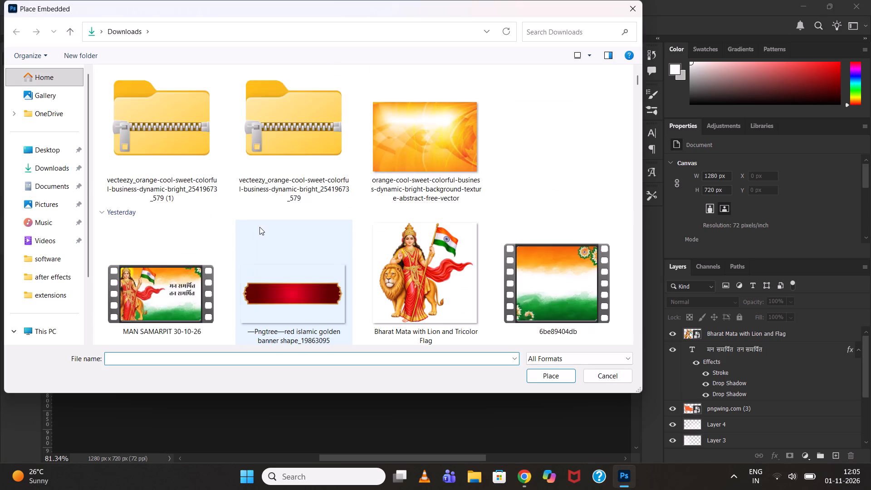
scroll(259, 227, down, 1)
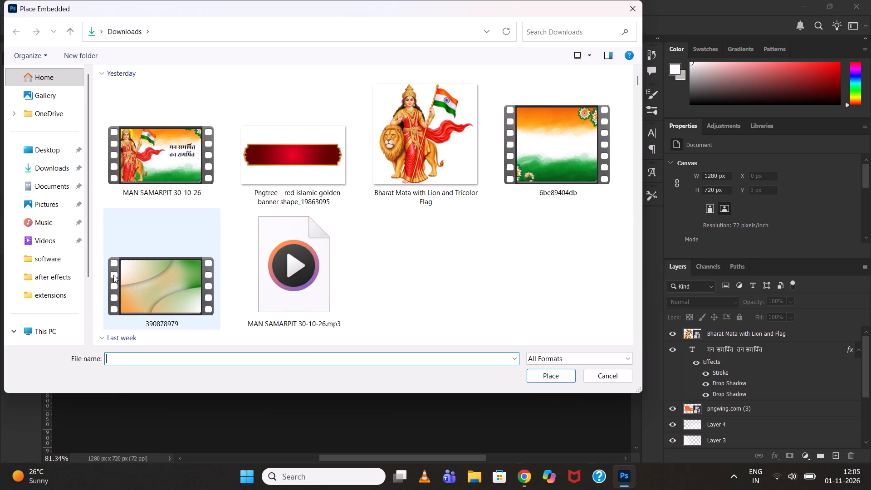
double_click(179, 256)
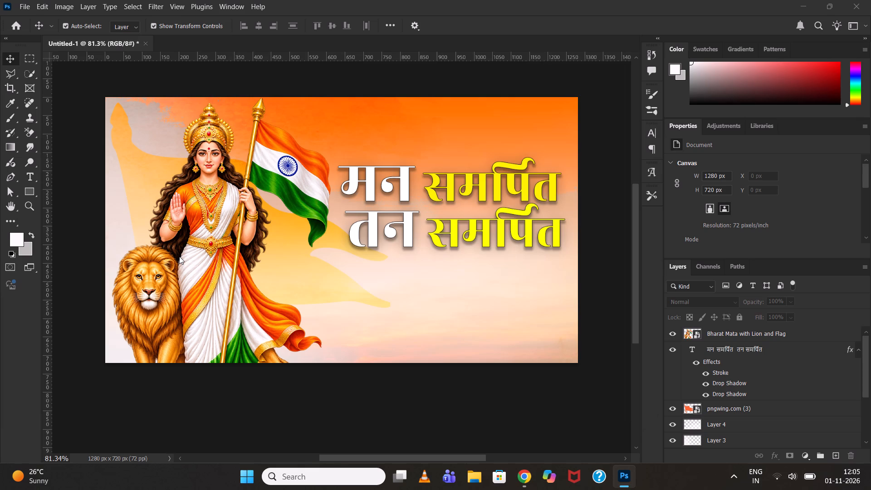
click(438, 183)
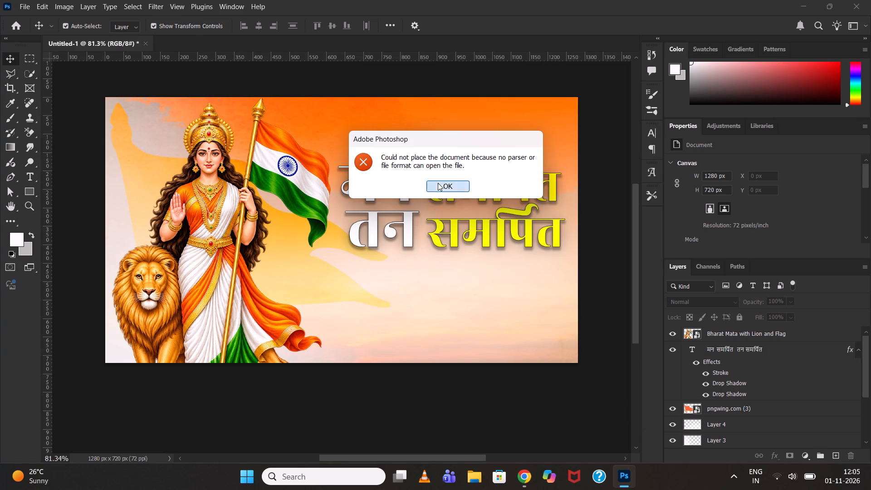
Draw an orange, stroke-free rectangle about 567 × 109 px beneath the मन समर्पित तन समर्पित heading, and deselect it.
click(28, 187)
drag(353, 263, 391, 267)
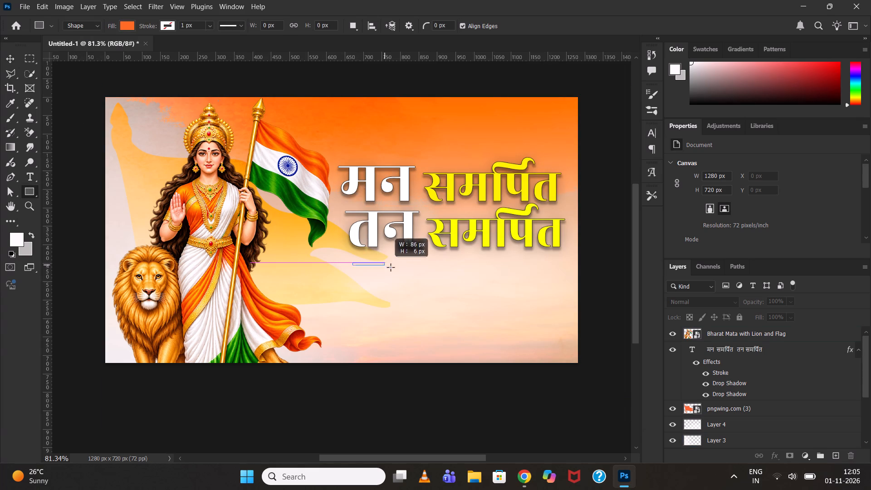
drag(391, 267, 561, 303)
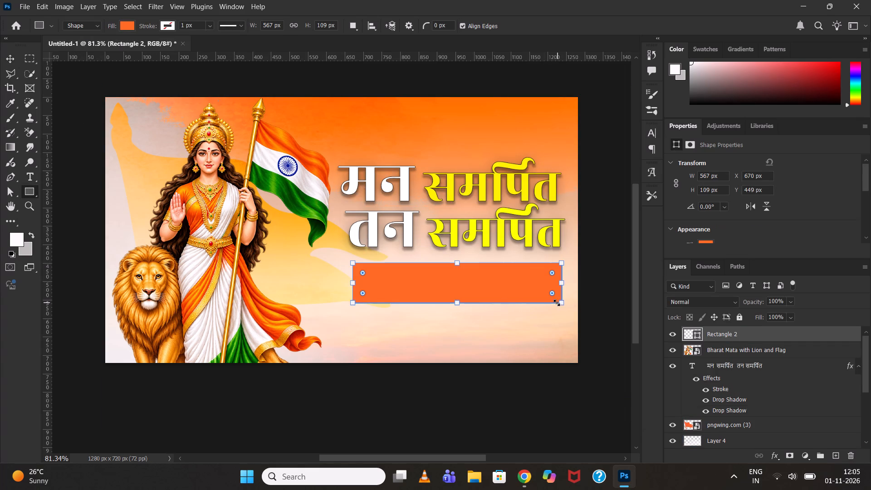
click(9, 54)
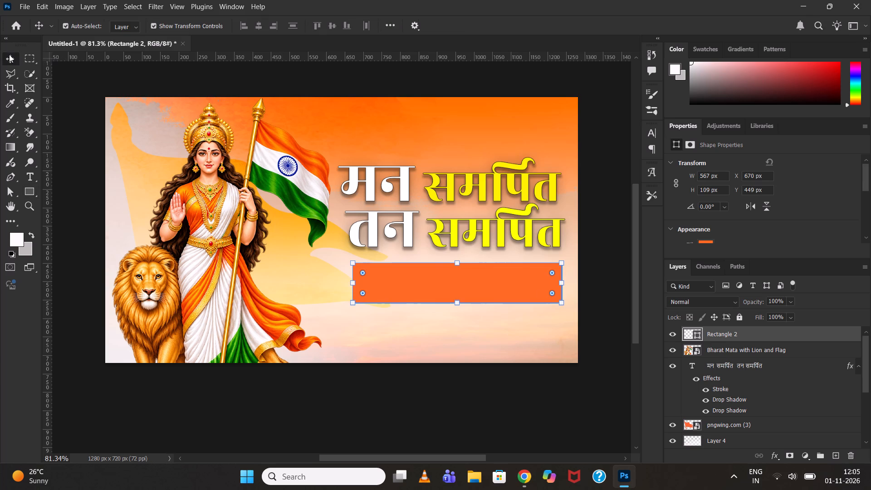
click(59, 71)
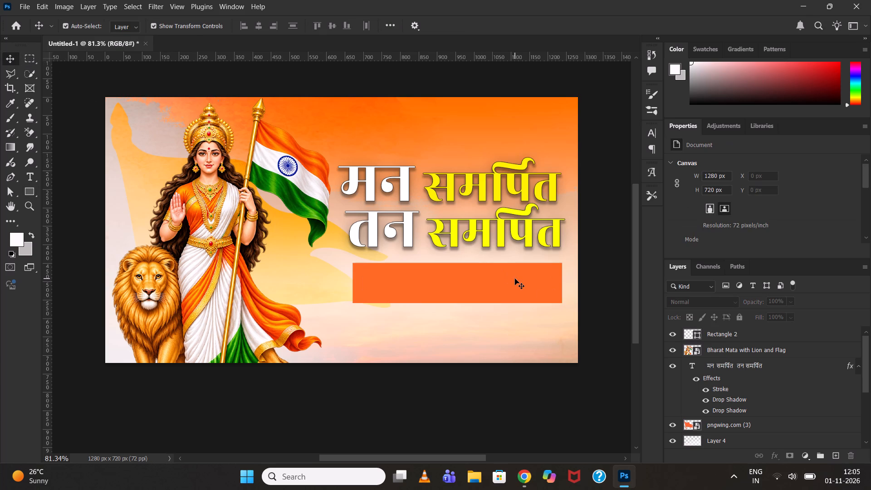
Round all four corners of the orange rectangle into a pill-like bar.
click(515, 279)
drag(361, 272, 366, 273)
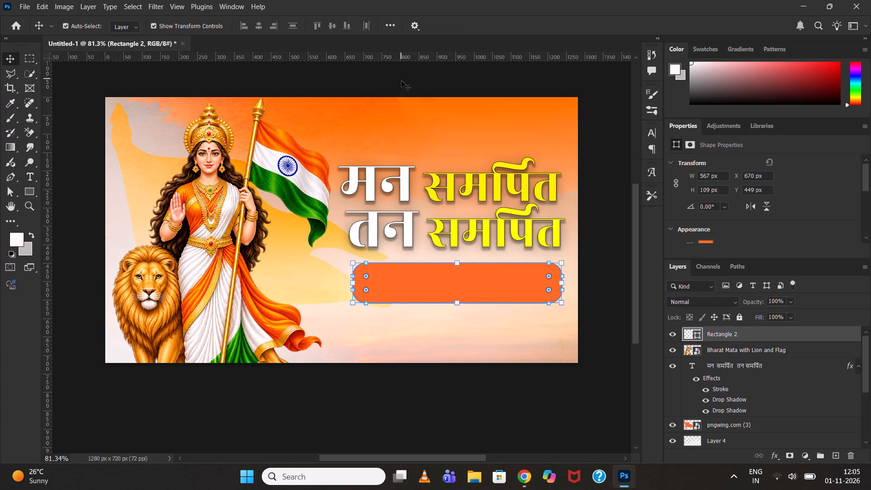
Reduce the rounded bar's height to 86 px and position it at X 654 px, Y 448 px beneath the heading.
drag(489, 279, 484, 279)
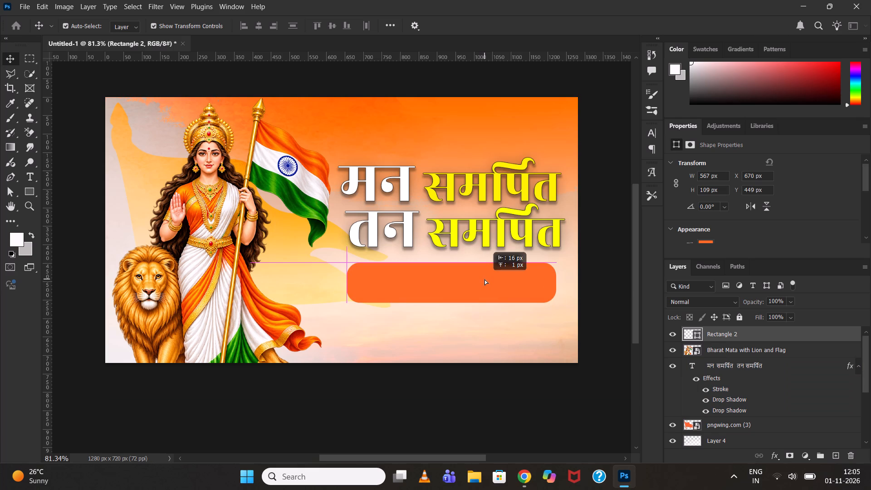
drag(484, 279, 484, 279)
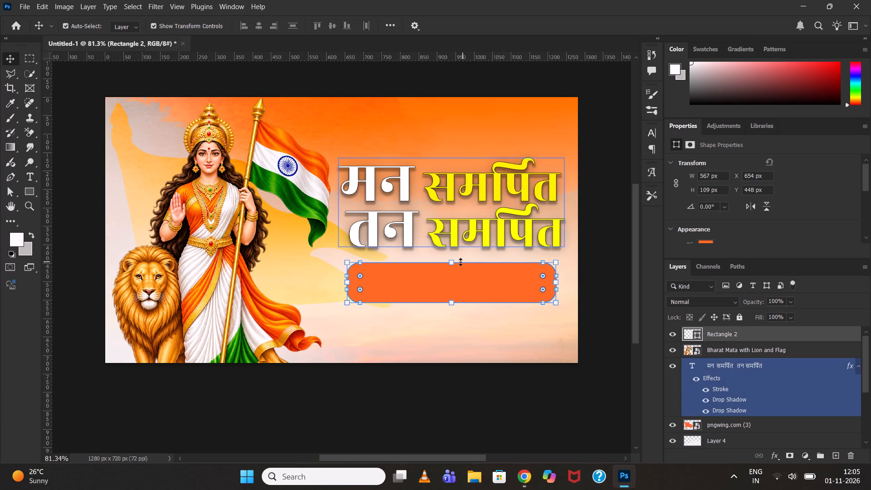
drag(450, 264, 460, 271)
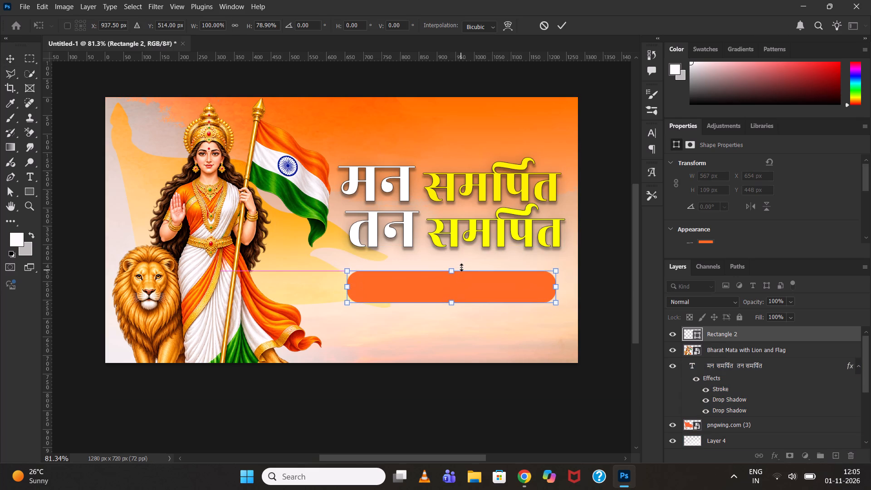
drag(465, 288, 465, 279)
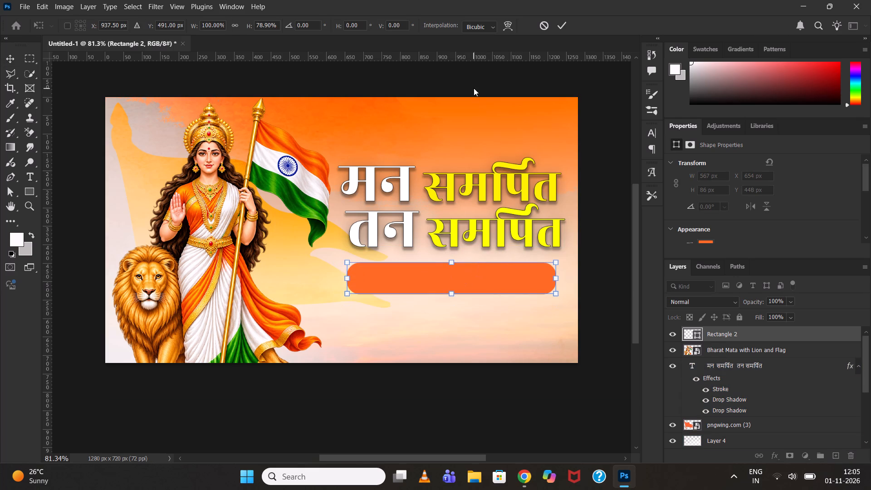
click(567, 26)
click(578, 68)
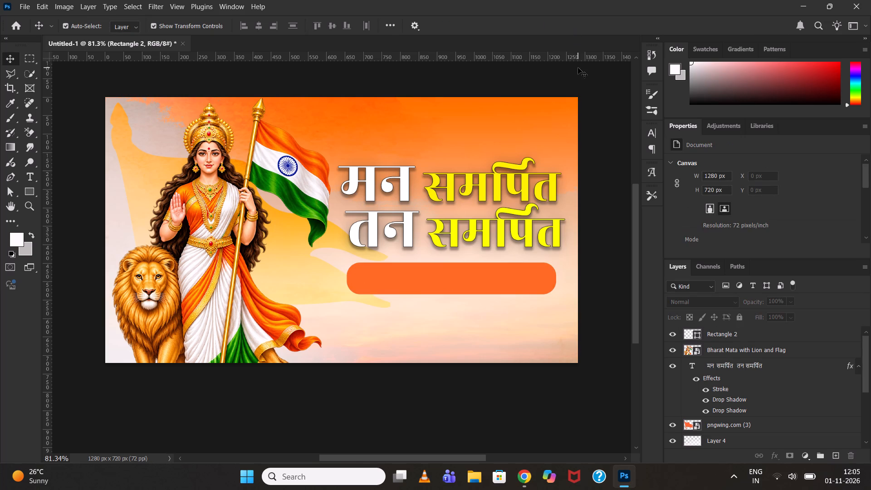
Enable both Drop Shadow effects in the layer style of the orange bar, Rectangle 2.
click(519, 272)
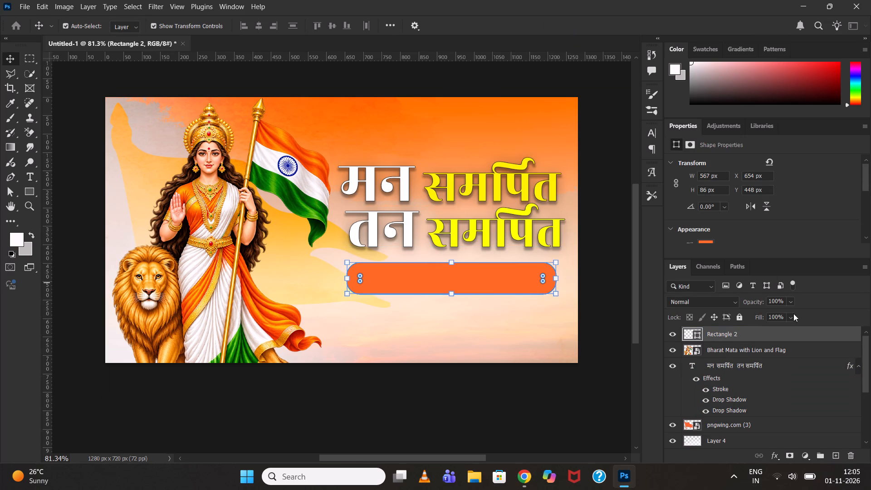
double_click(795, 332)
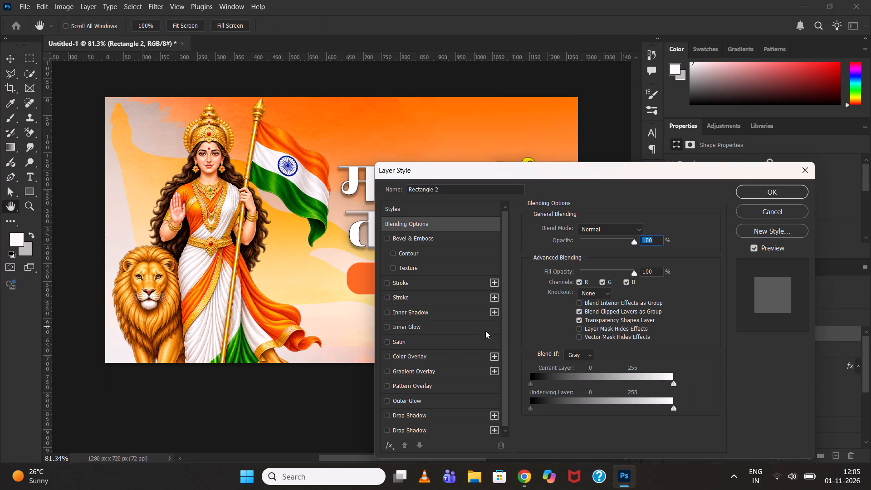
click(412, 423)
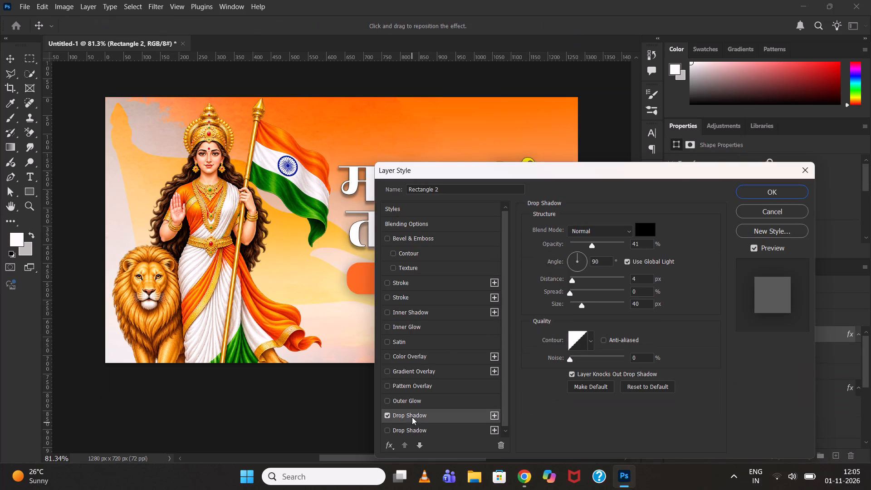
click(412, 414)
click(404, 424)
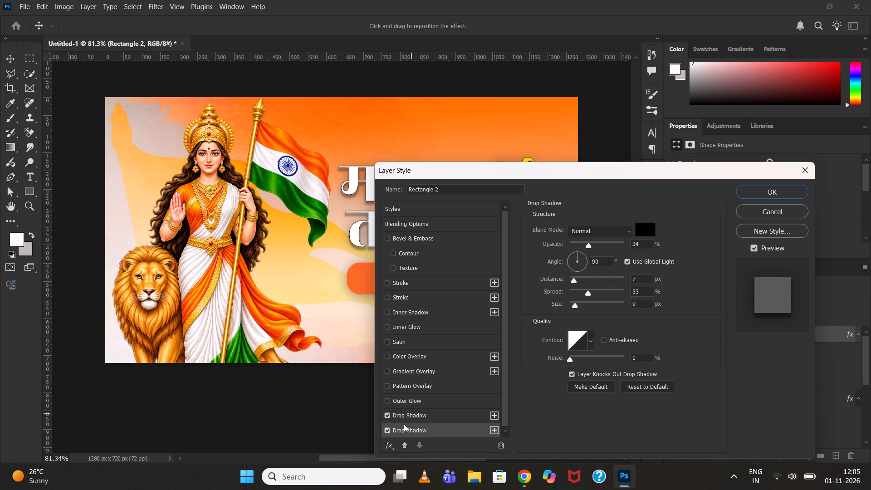
click(401, 421)
click(390, 419)
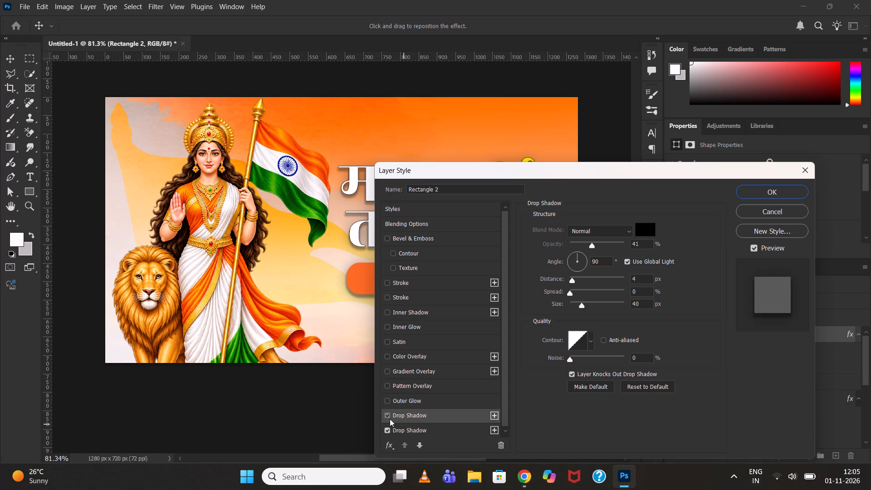
click(391, 417)
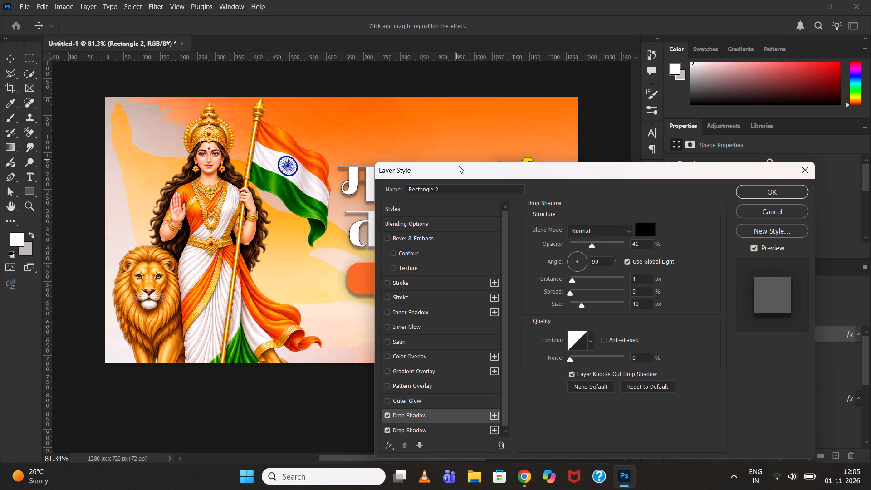
drag(460, 166, 281, 328)
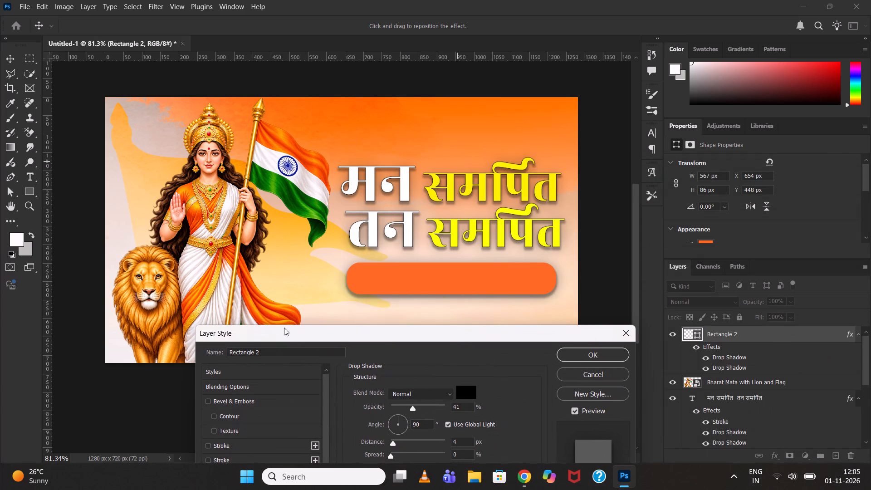
drag(436, 332, 647, 279)
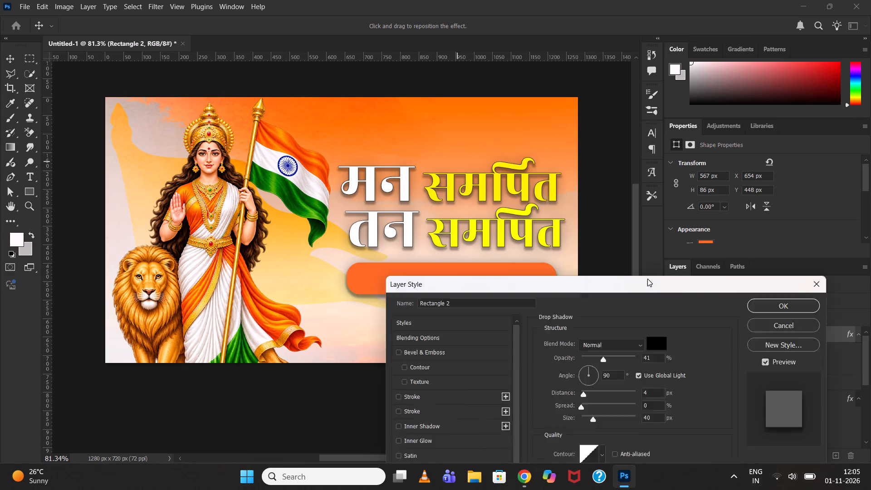
drag(647, 279, 798, 175)
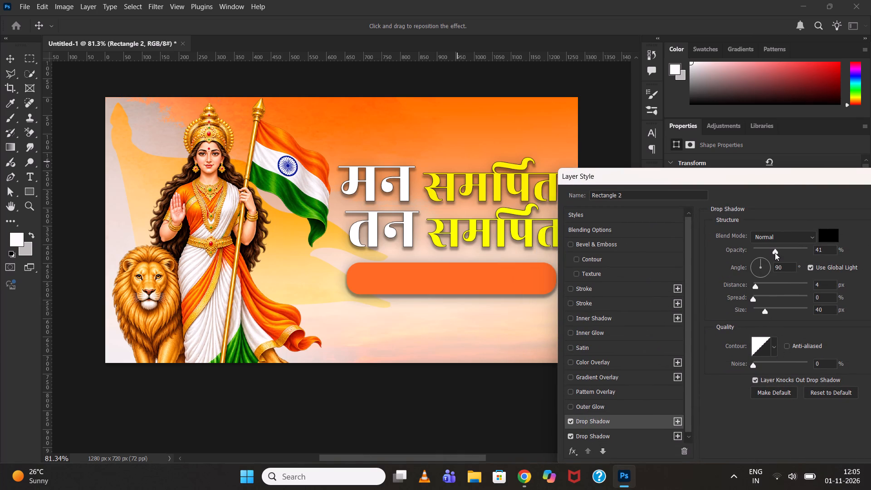
drag(775, 253, 762, 252)
drag(717, 181, 440, 147)
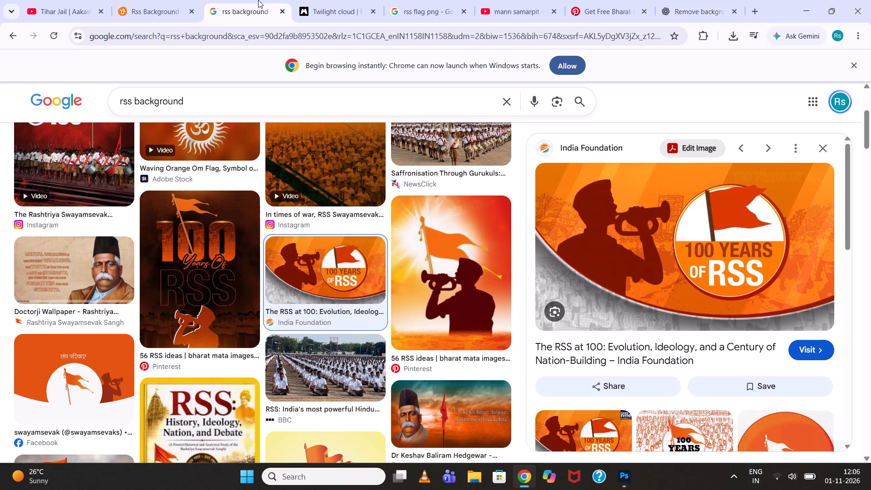
click(244, 34)
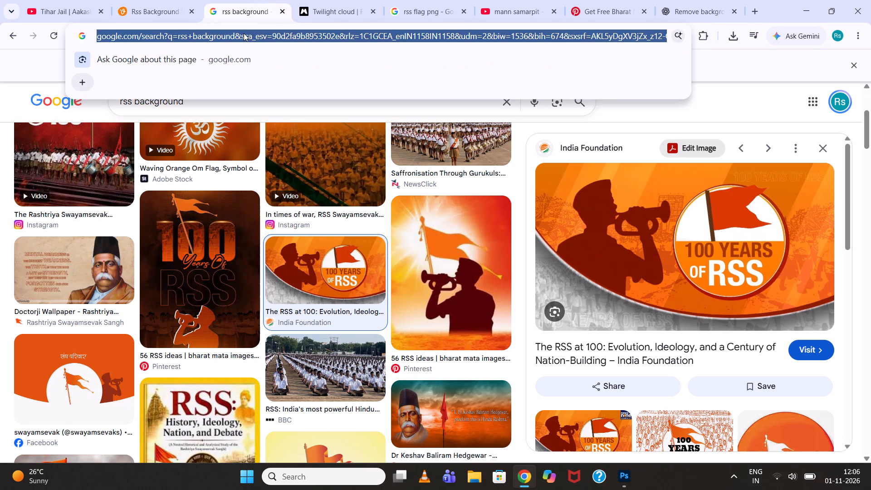
text(ty)
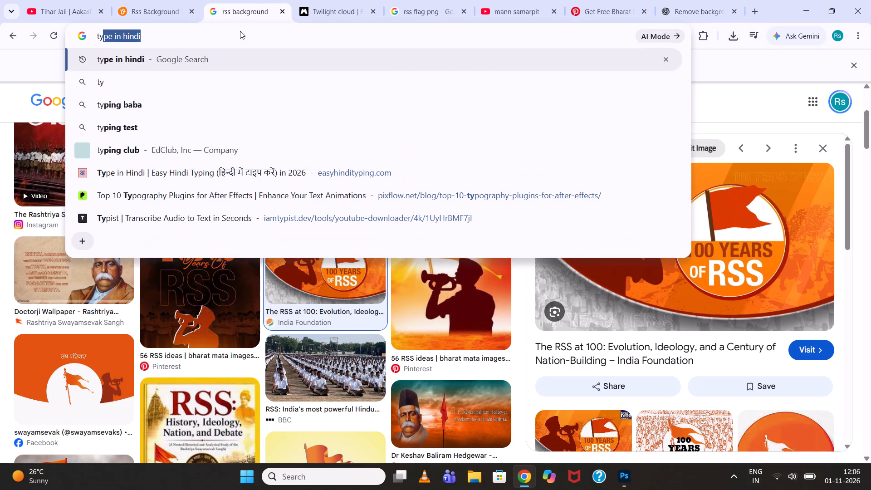
key(Return)
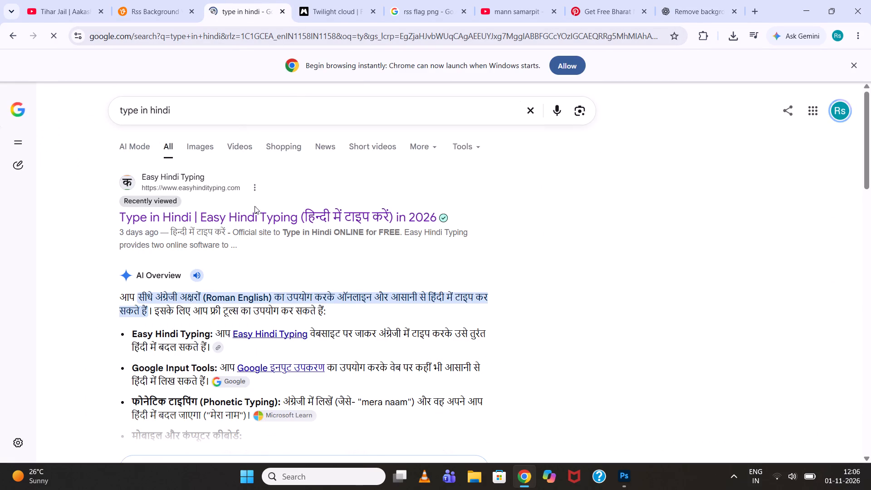
click(257, 214)
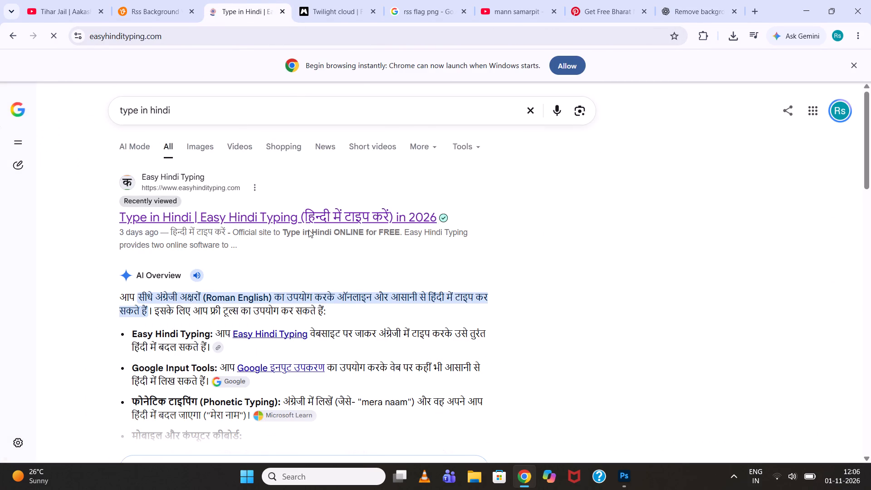
Dismiss the allow-ads popup and enter "bhavpurna desh bhakti geet" in the Hindi typing box to get the Hindi phrase.
click(263, 338)
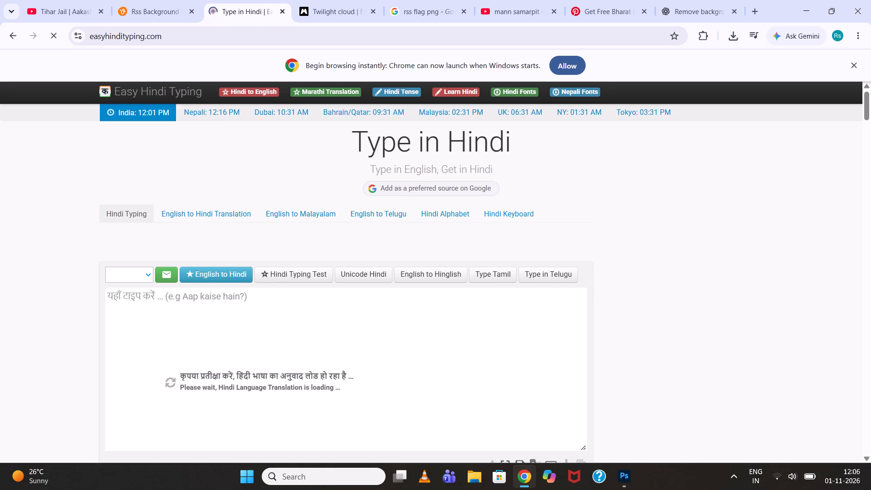
text(bhav)
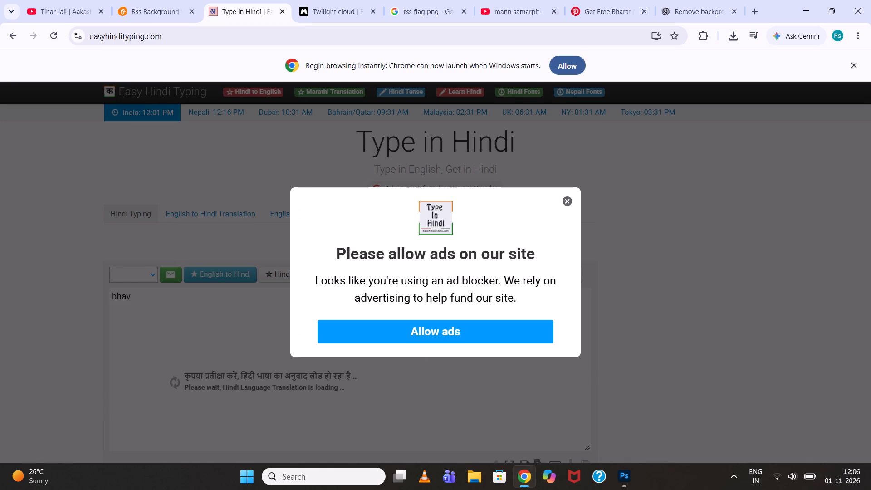
click(571, 200)
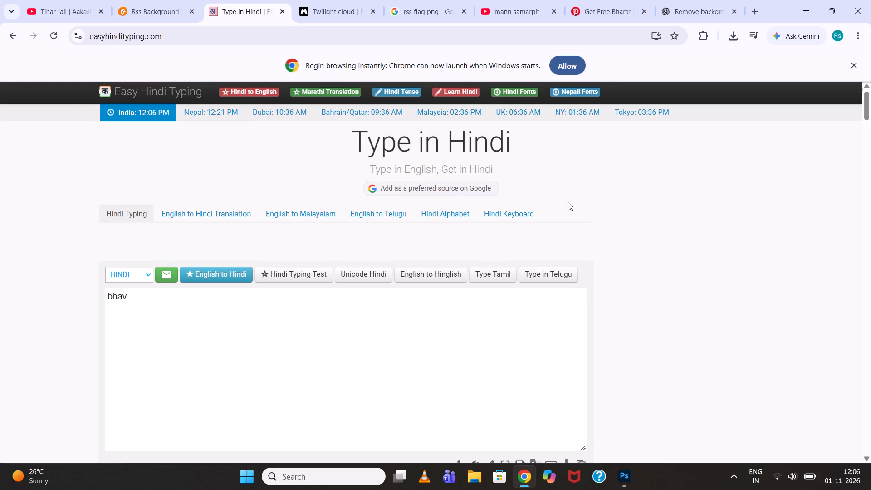
click(177, 310)
click(141, 296)
text(purna)
key(space)
drag(136, 308, 99, 308)
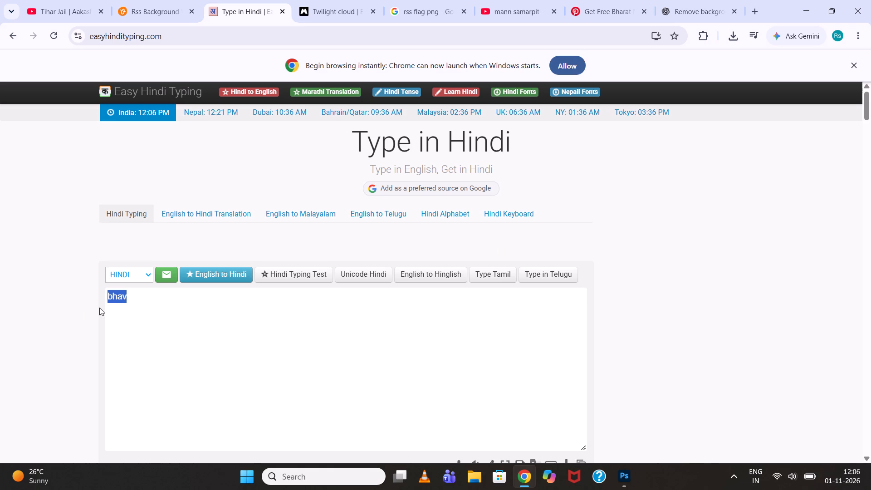
text(bhavo)
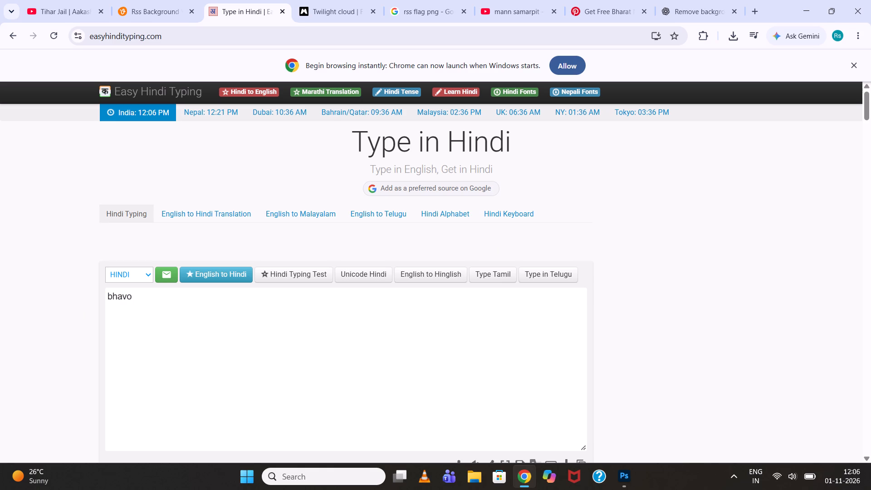
key(BackSpace)
text(purna desh)
key(space)
text(bhakti geet)
key(space)
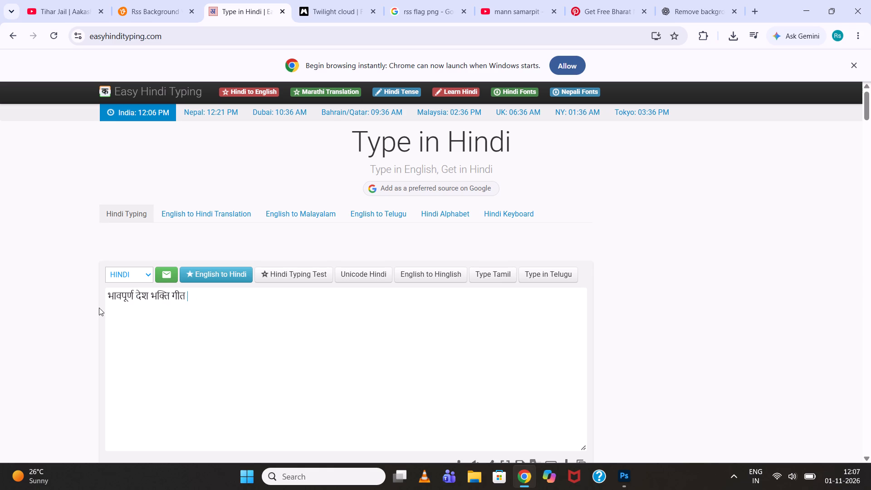
Remove the space between देश and भक्ति, and copy the whole phrase भावपूर्ण देशभक्ति गीत.
click(152, 295)
key(BackSpace)
key(ctrl+a)
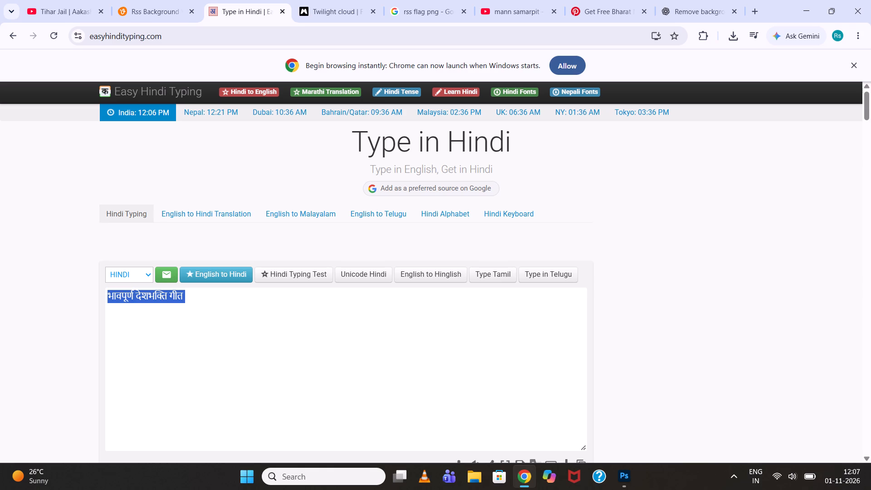
key(ctrl+c)
Switch to Photoshop and paste the copied phrase as a new text layer over the orange bar.
click(636, 488)
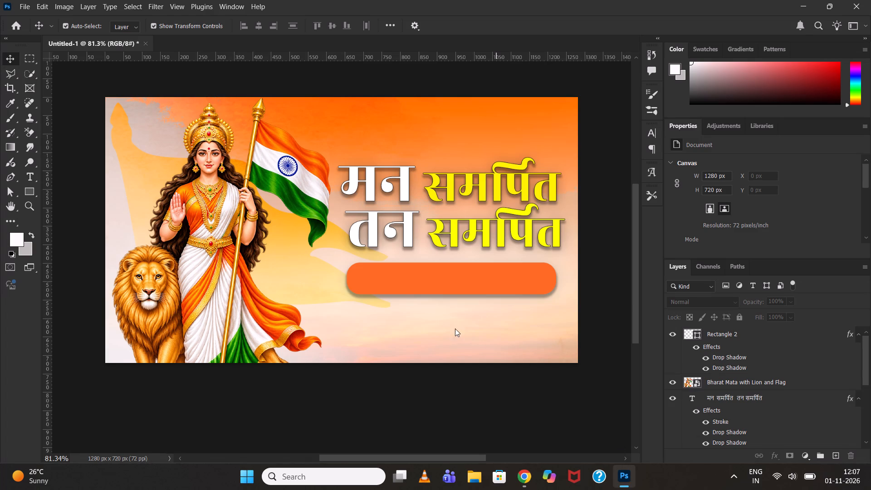
click(30, 178)
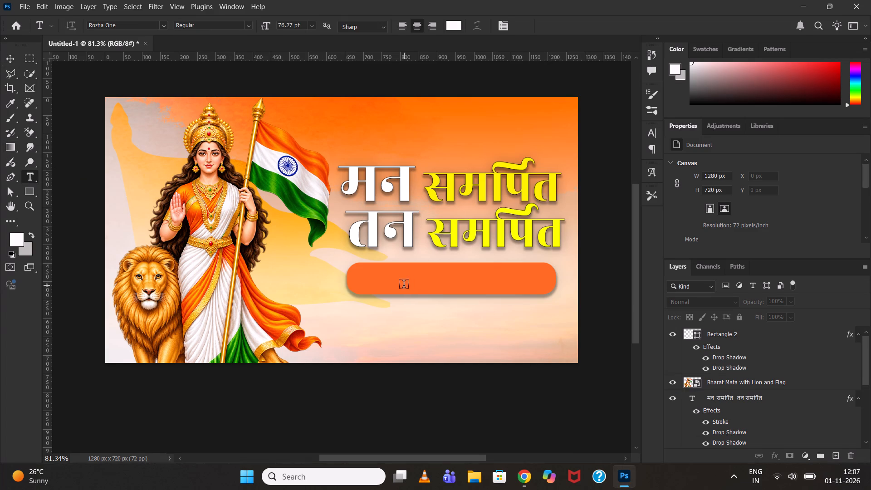
click(404, 285)
key(ctrl+v)
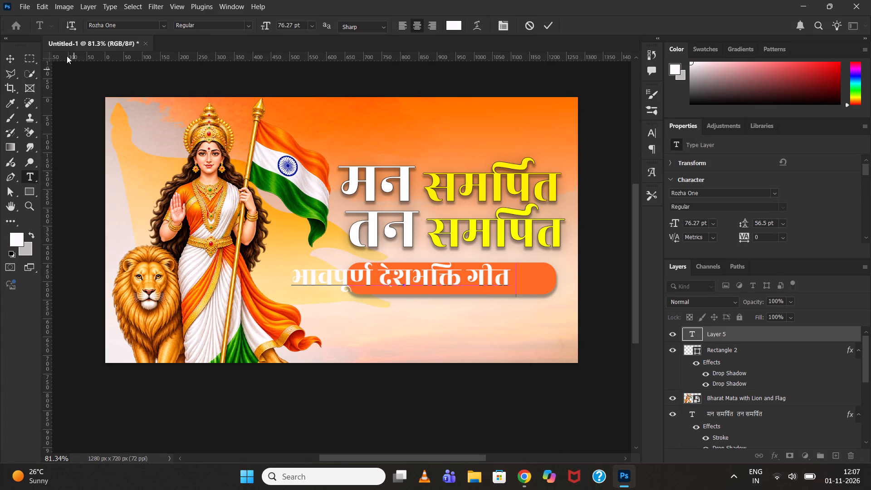
click(11, 56)
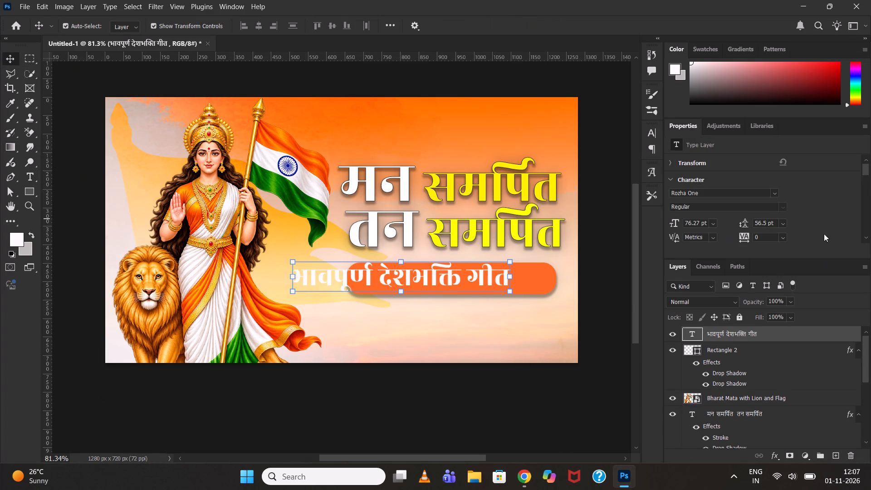
Scale the pasted phrase to about 92%, place it on the orange bar at about X 944 px, Y 499 px, apply and deselect.
shift+drag(398, 290, 401, 286)
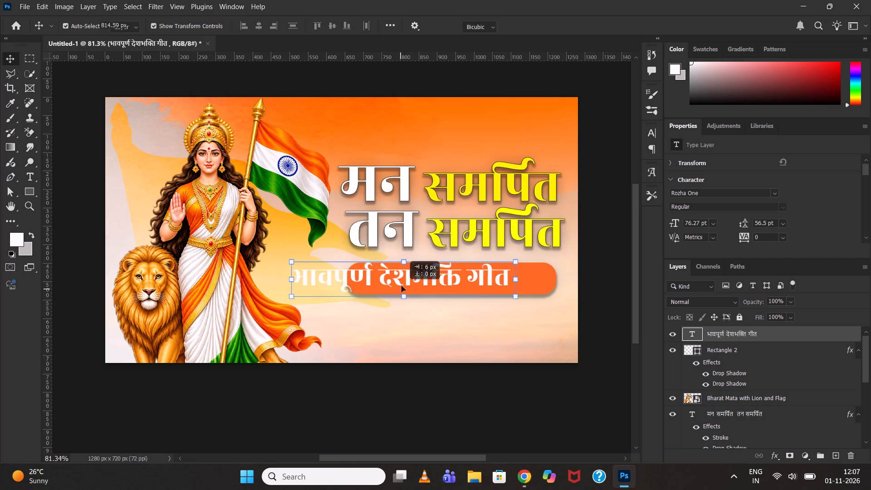
shift+drag(401, 286, 448, 284)
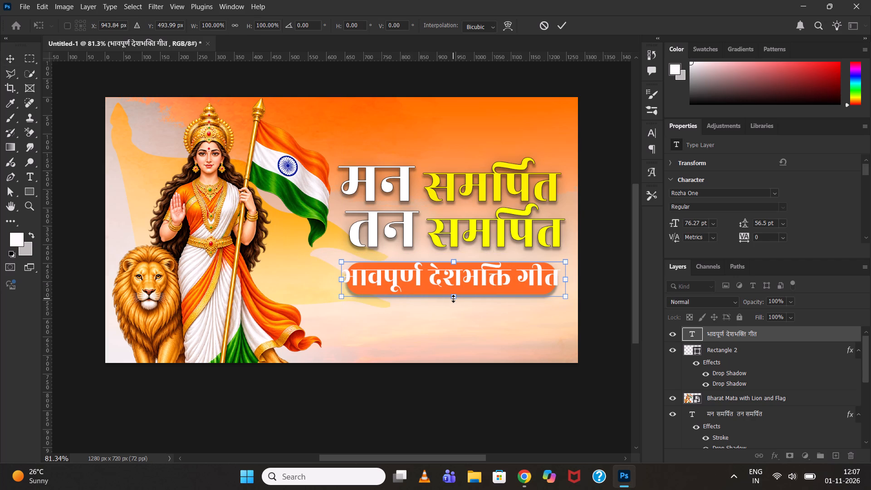
shift+drag(453, 299, 453, 289)
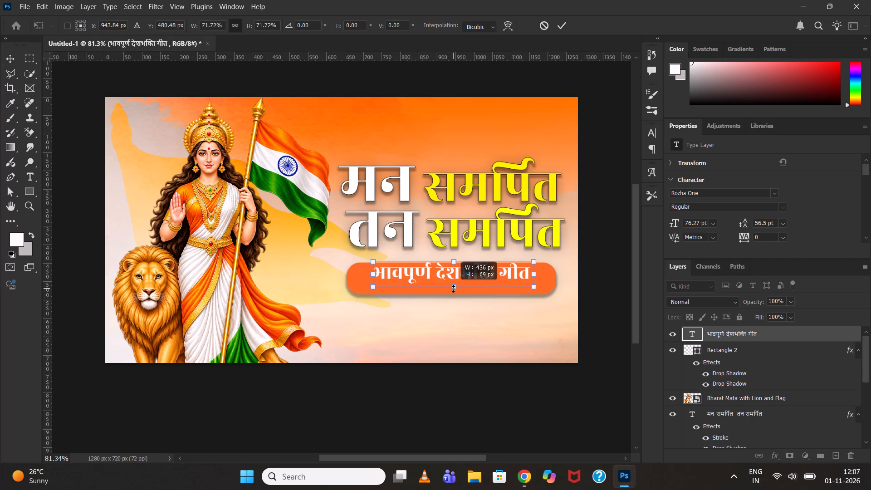
shift+drag(453, 289, 464, 295)
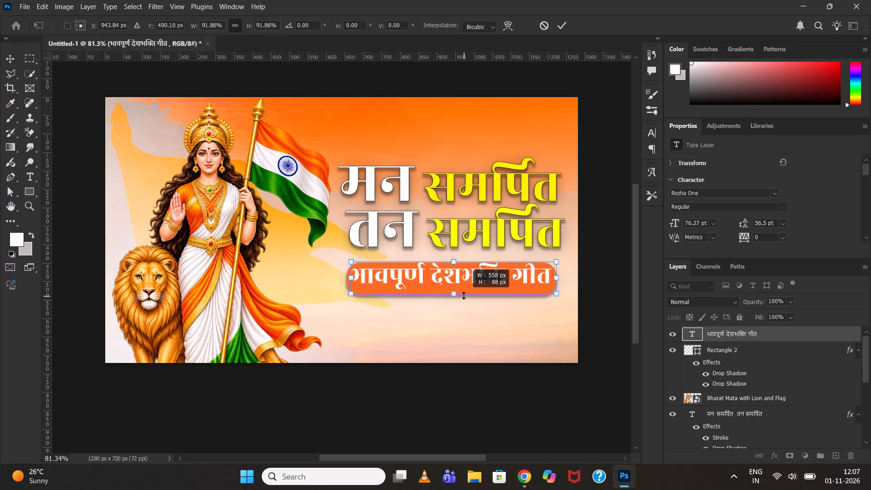
shift+drag(464, 295, 462, 295)
key(Down)
key(Down)
key(Down)
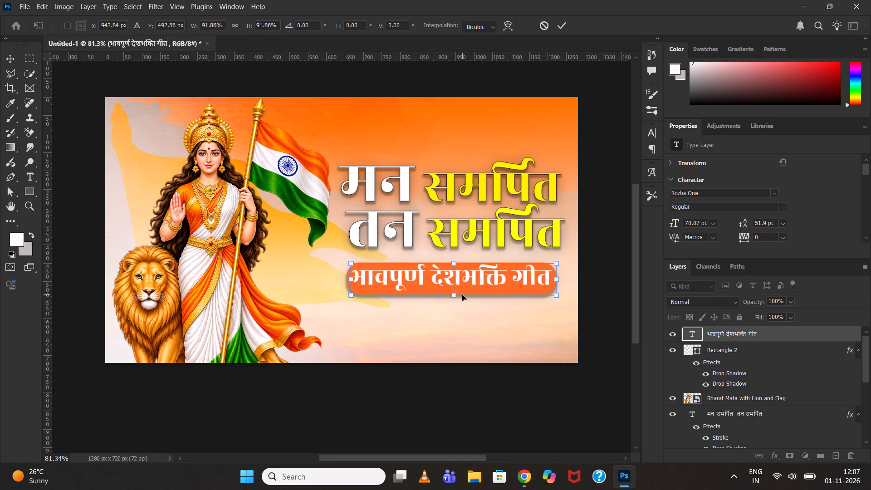
key(Down)
key(Down)
key(Down)
key(Down)
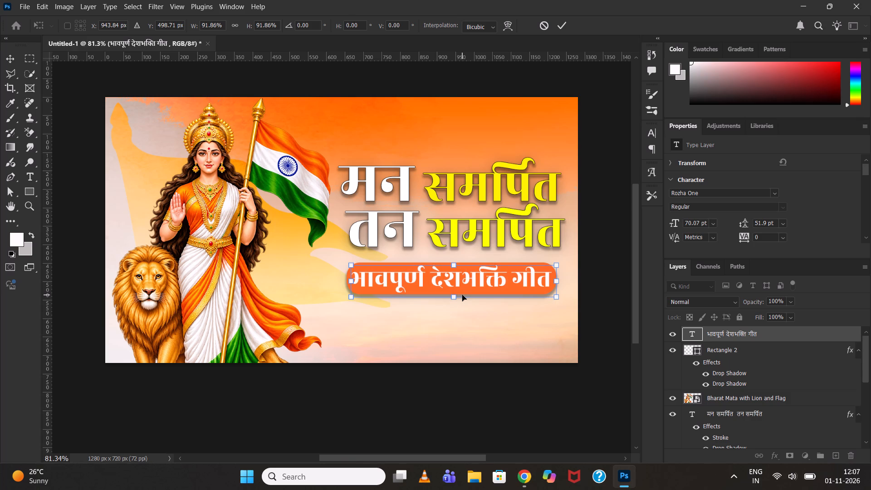
click(563, 26)
click(584, 74)
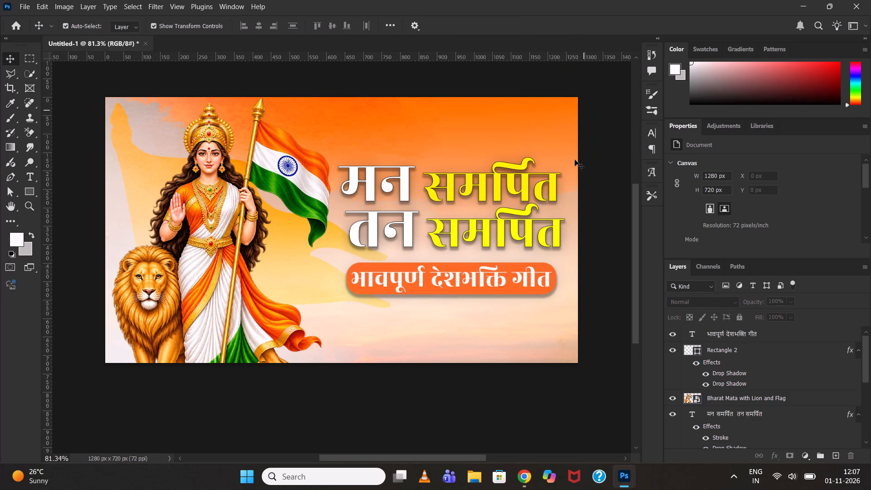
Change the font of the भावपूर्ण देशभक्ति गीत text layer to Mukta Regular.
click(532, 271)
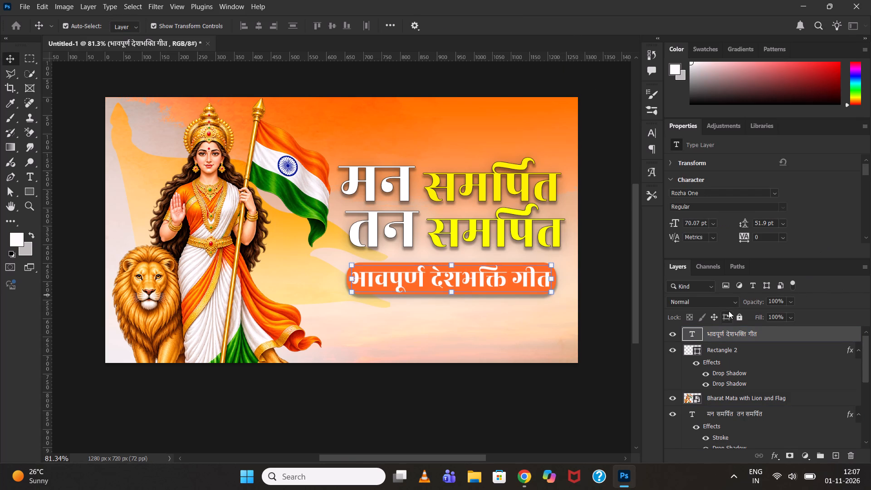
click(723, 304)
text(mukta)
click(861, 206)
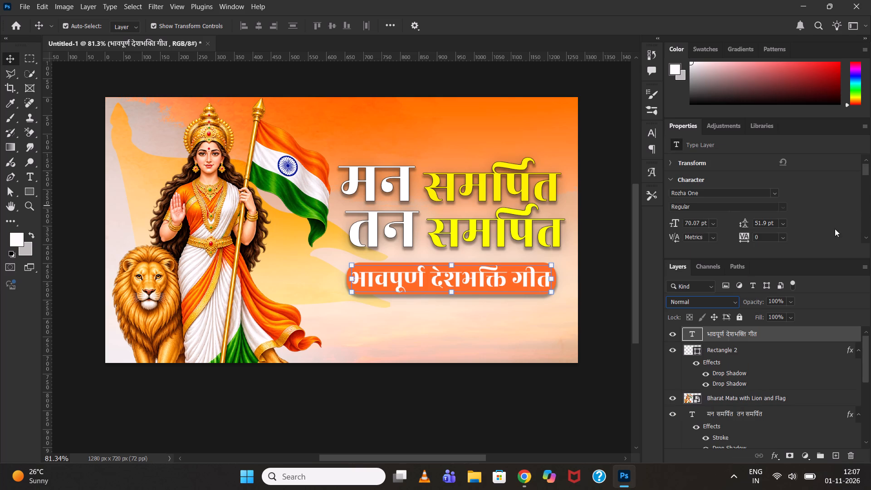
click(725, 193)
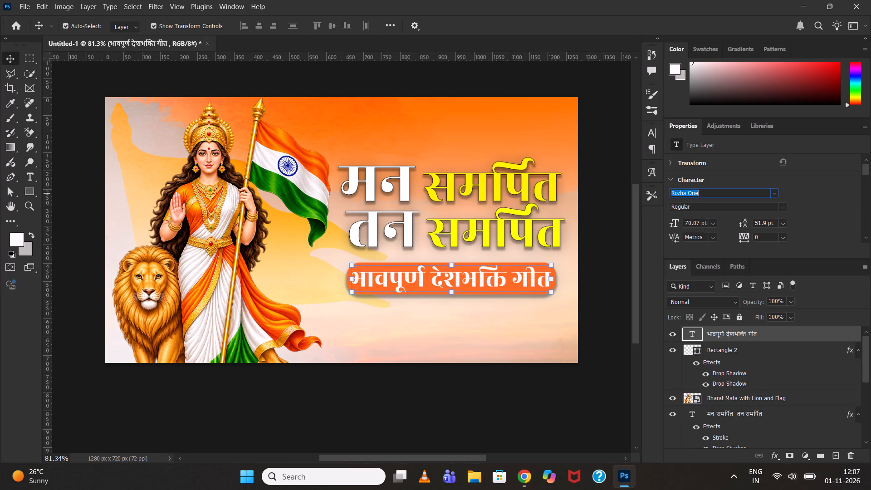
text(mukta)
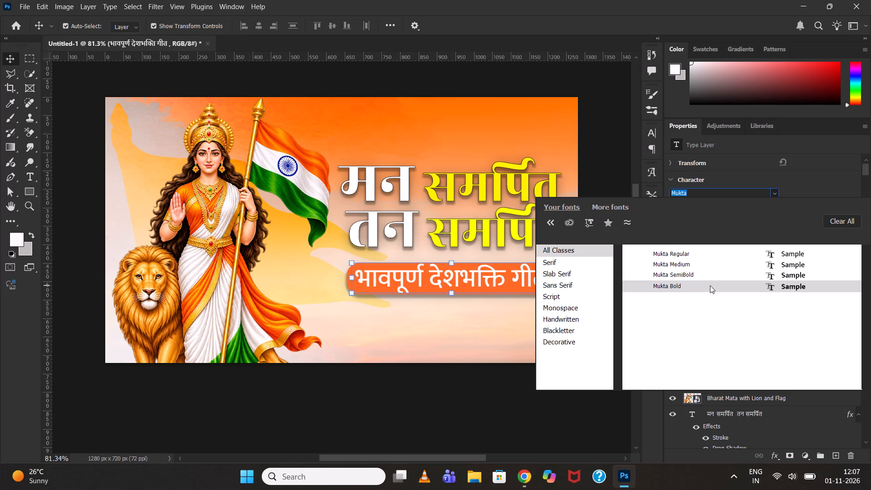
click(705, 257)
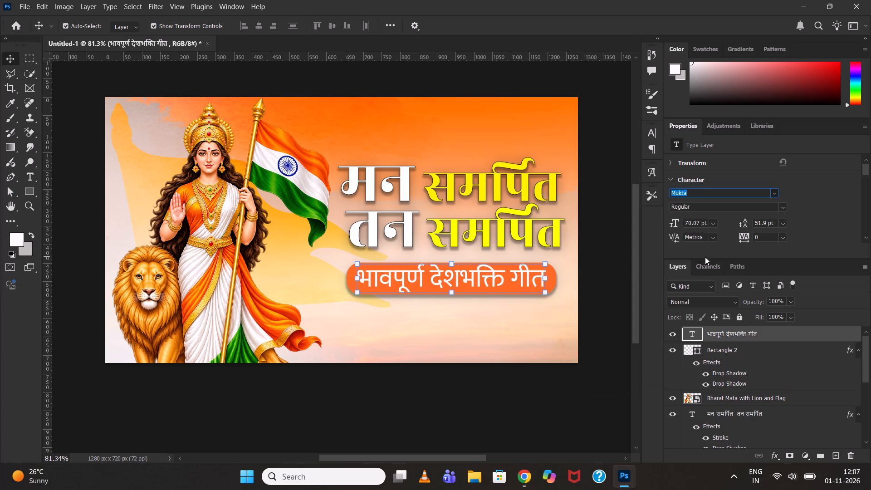
Set the phrase's font to Arya Regular.
click(694, 195)
text(arya)
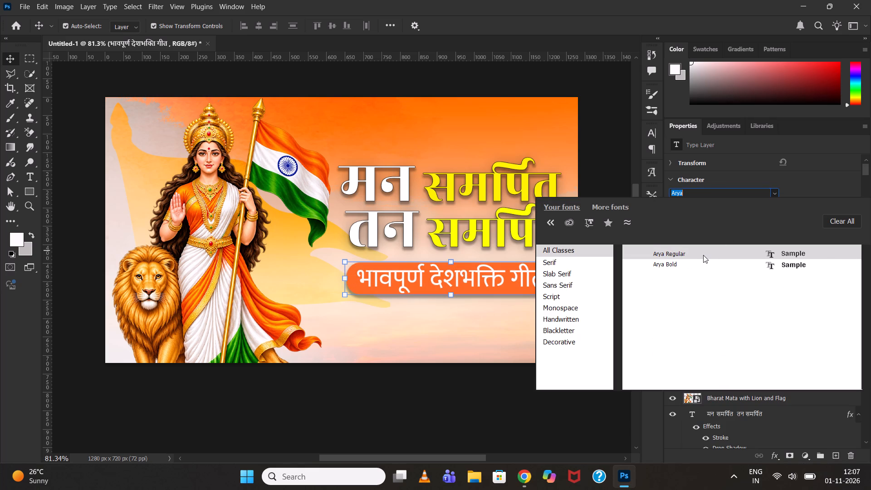
click(703, 255)
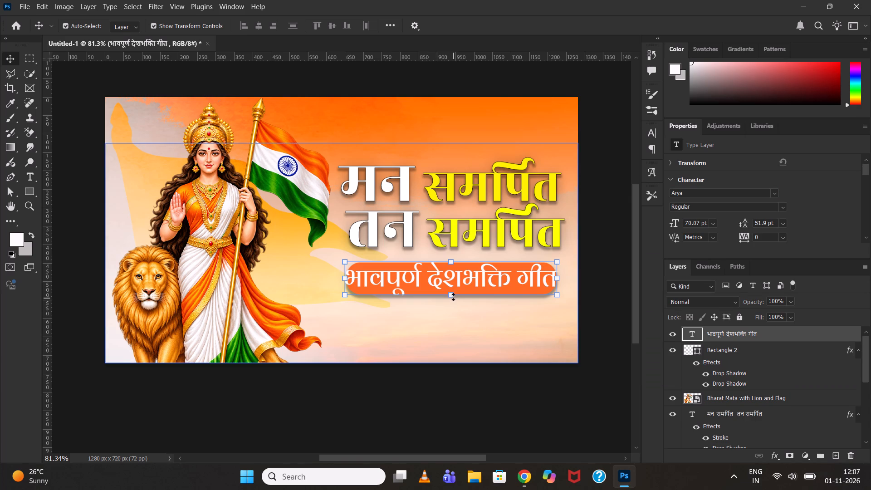
Scale the phrase to about 84%, nudge it down to about Y 497 px within the orange bar, and apply the transform.
shift+drag(453, 296, 453, 292)
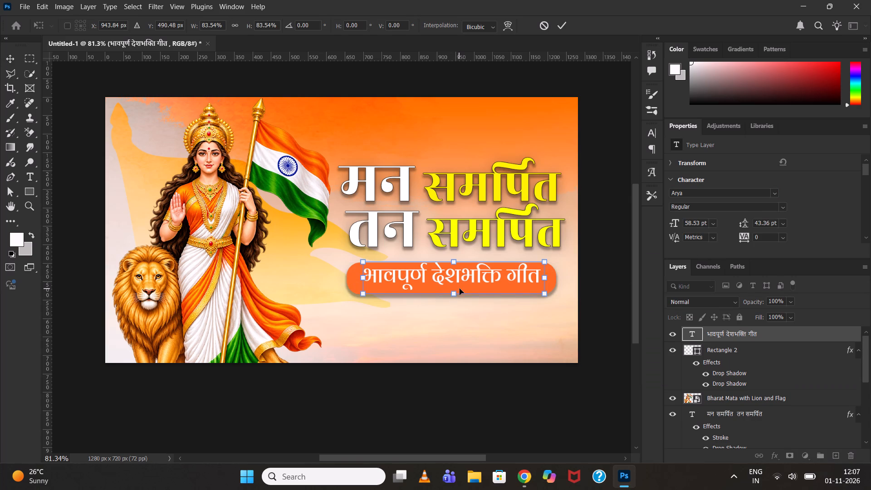
key(Down)
key(Down)
key(Down)
key(Down)
key(Down)
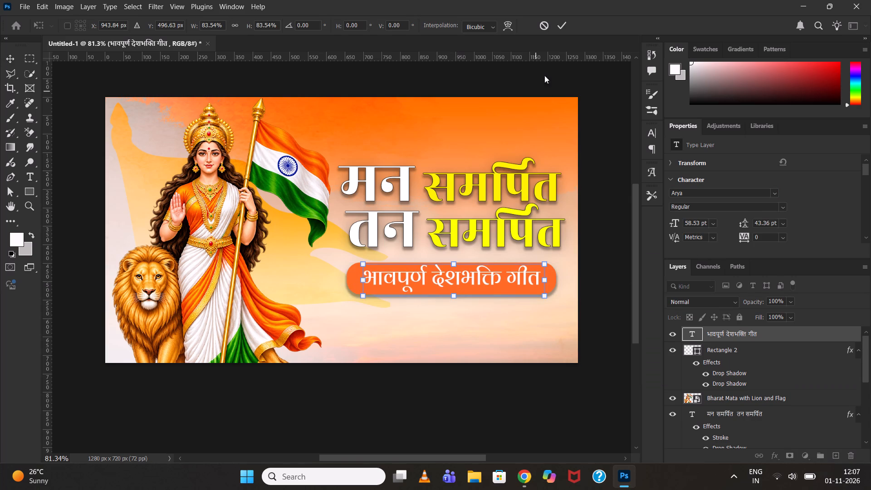
click(563, 24)
Set the भावपूर्ण देशभक्ति गीत text colour to black (#000000).
scroll(816, 211, down, 5)
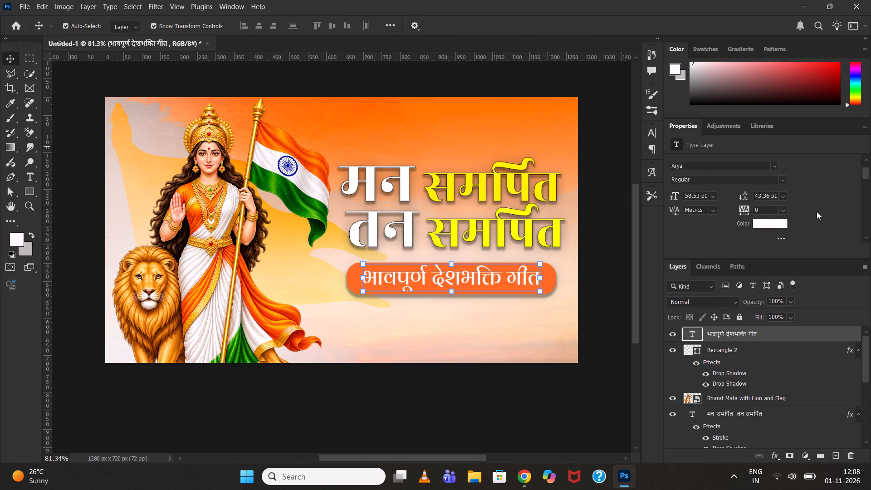
scroll(814, 211, down, 4)
click(776, 171)
drag(699, 312, 764, 446)
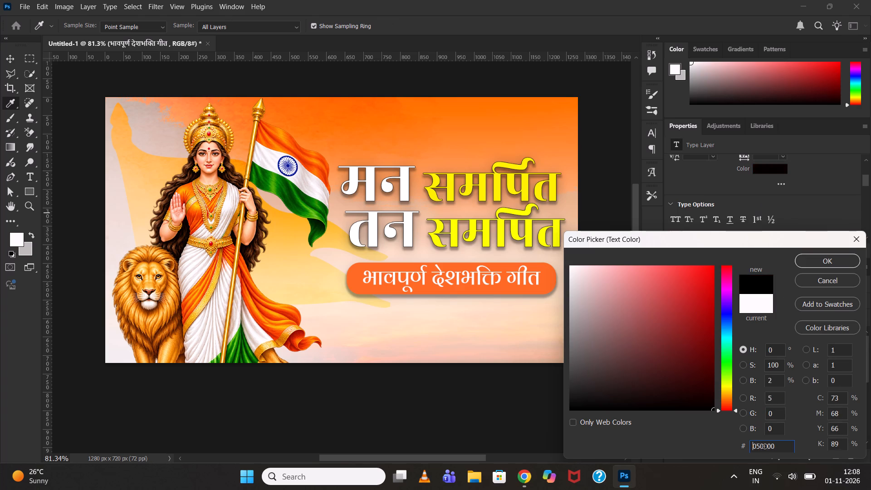
drag(764, 446, 764, 446)
drag(657, 327, 589, 275)
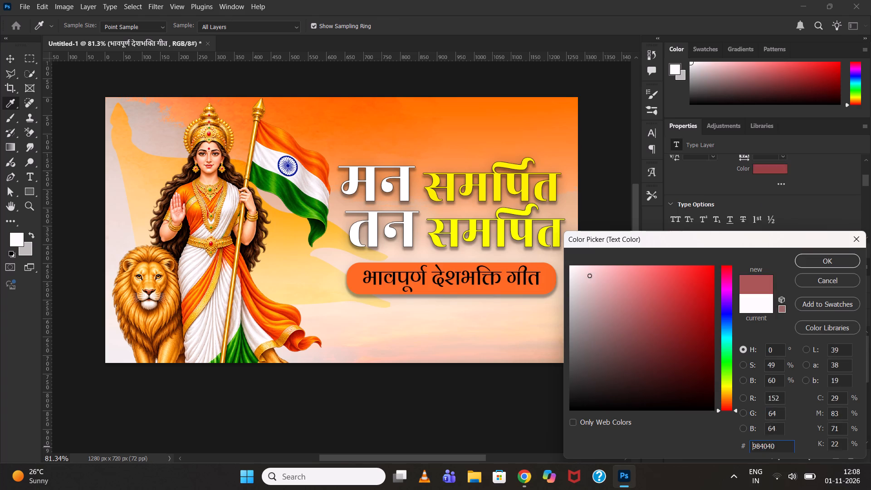
drag(589, 275, 722, 460)
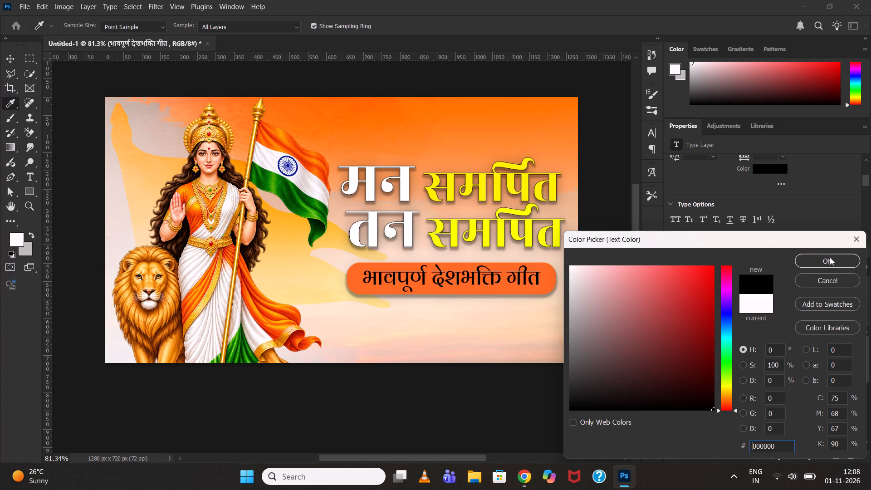
click(827, 262)
Nudge the black phrase down slightly within the orange bar and deselect it.
key(Down)
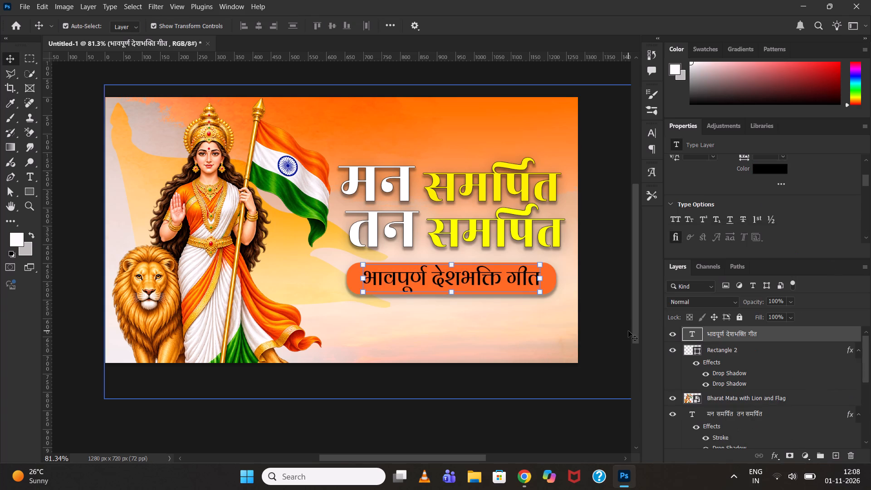
key(Down)
key(Down)
click(526, 441)
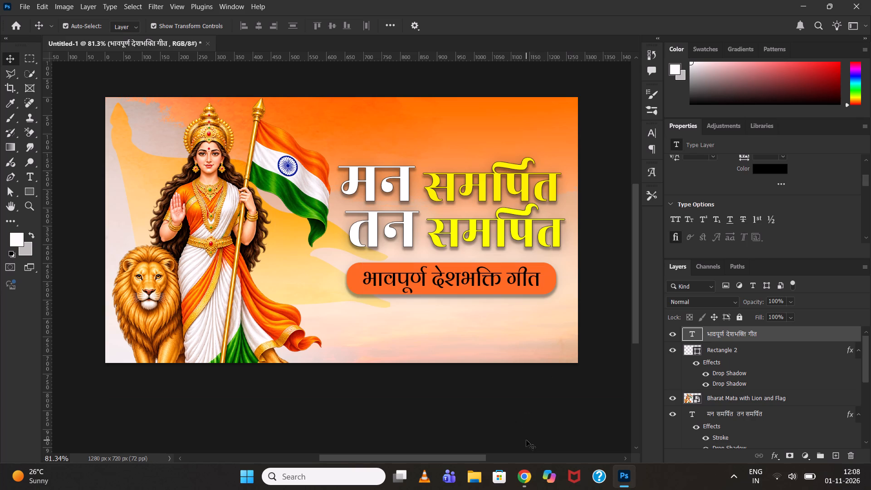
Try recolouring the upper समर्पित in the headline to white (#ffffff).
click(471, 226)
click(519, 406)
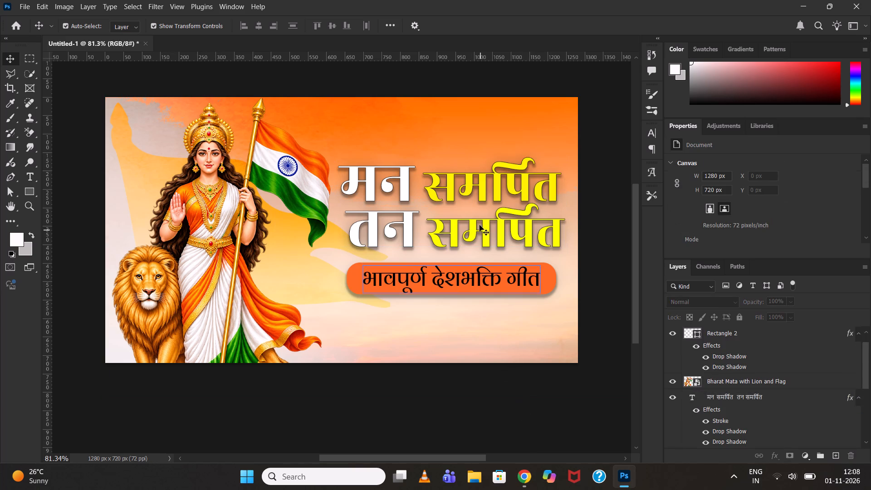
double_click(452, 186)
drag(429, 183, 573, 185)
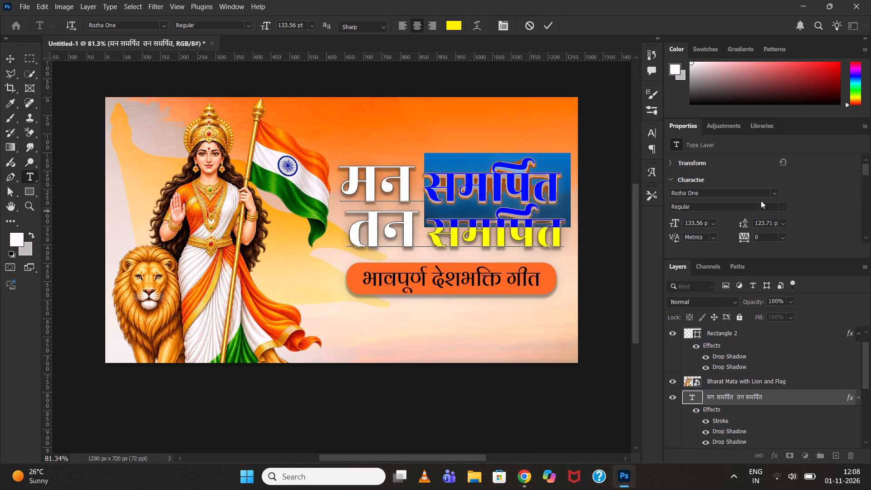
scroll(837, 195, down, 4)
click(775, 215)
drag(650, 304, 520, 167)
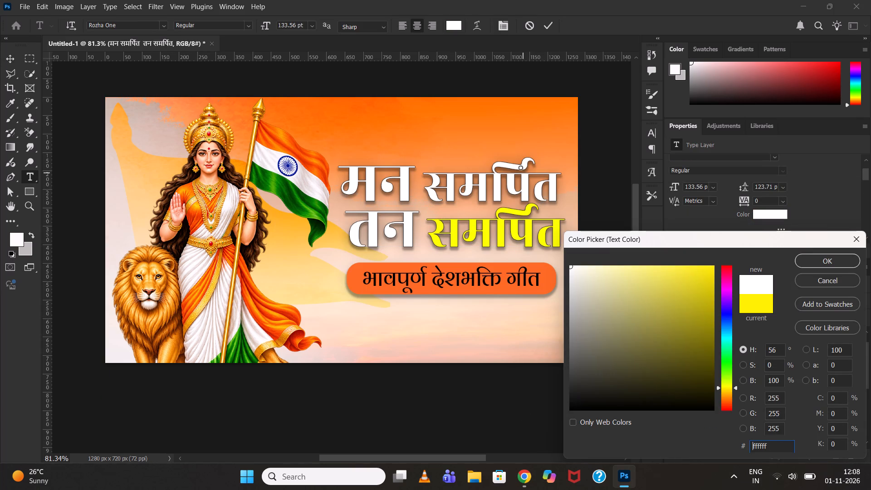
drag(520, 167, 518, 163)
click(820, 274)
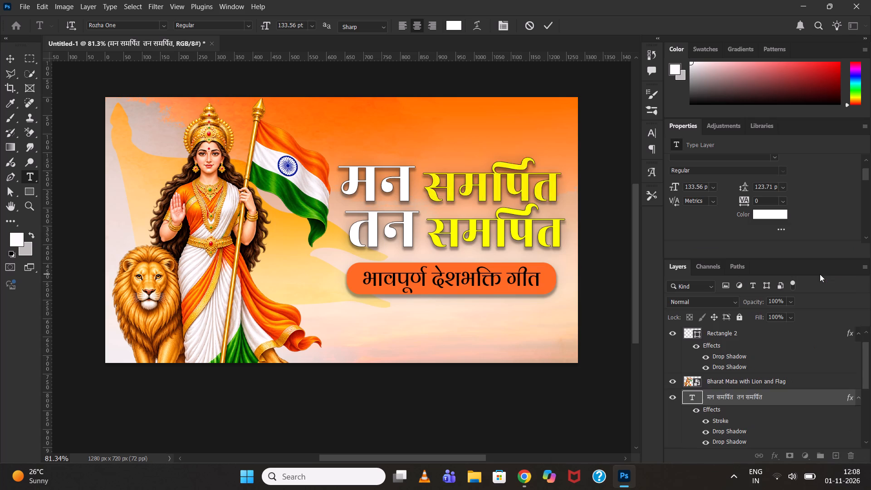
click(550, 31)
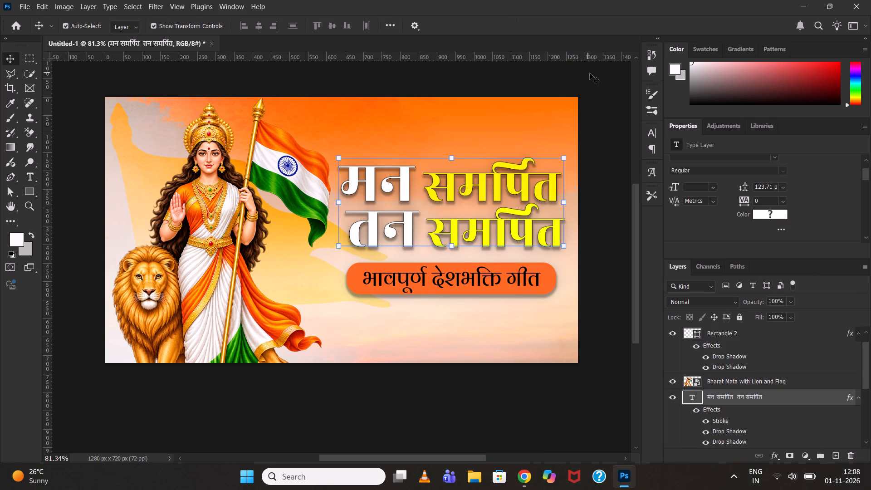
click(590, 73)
Nudge the भावपूर्ण देशभक्ति गीत phrase up one increment on the orange bar and deselect it.
scroll(590, 73, down, 1)
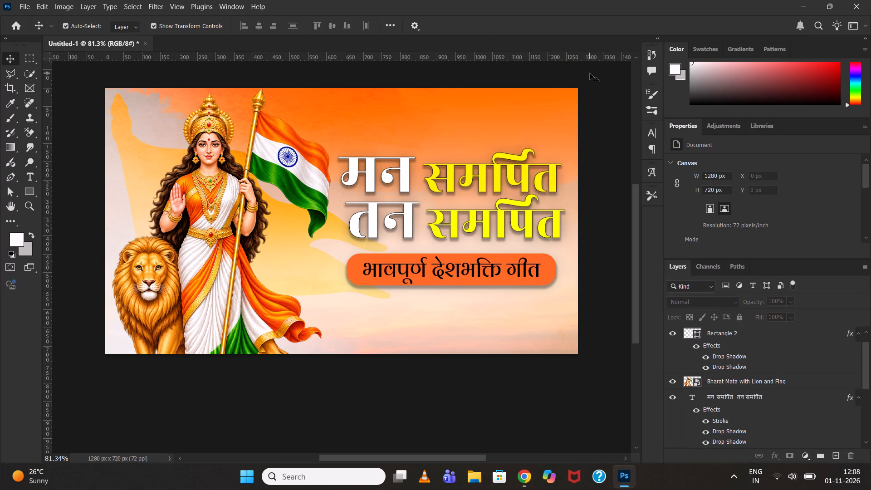
click(412, 280)
key(Up)
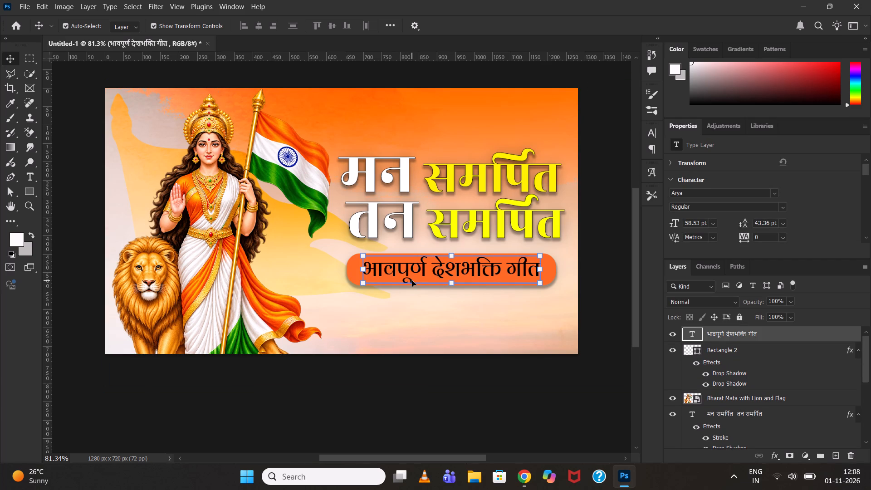
click(443, 402)
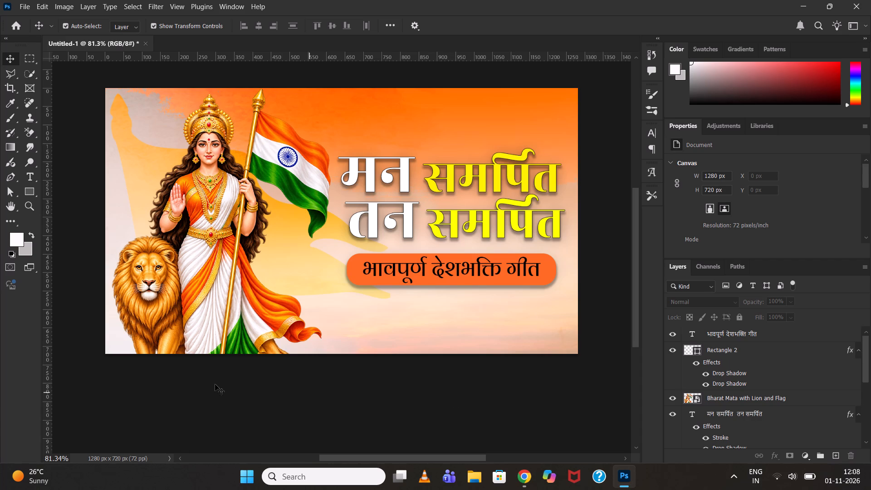
Draw a rectangle about 357 × 54 px in the canvas's lower-right area, running past its right edge, at about X 958 px, Y 618 px.
click(24, 194)
drag(459, 317, 585, 337)
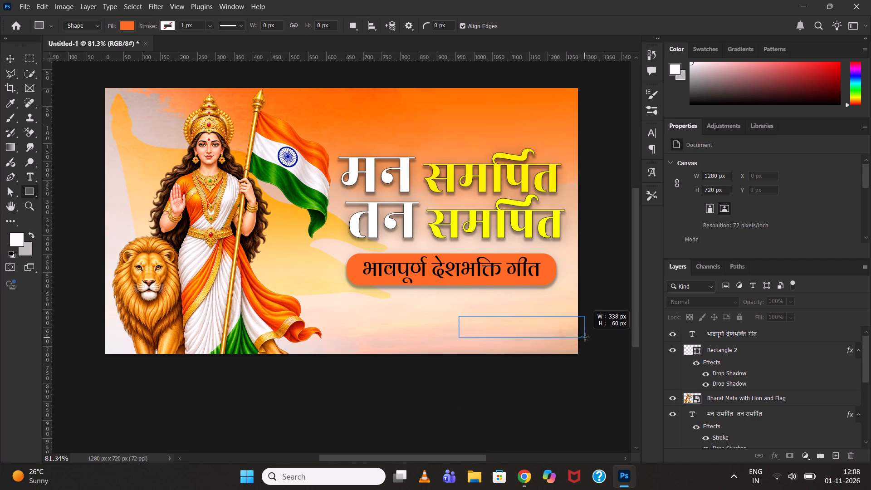
drag(585, 337, 590, 336)
Change the new rectangle's fill to white and deselect it.
scroll(757, 232, down, 3)
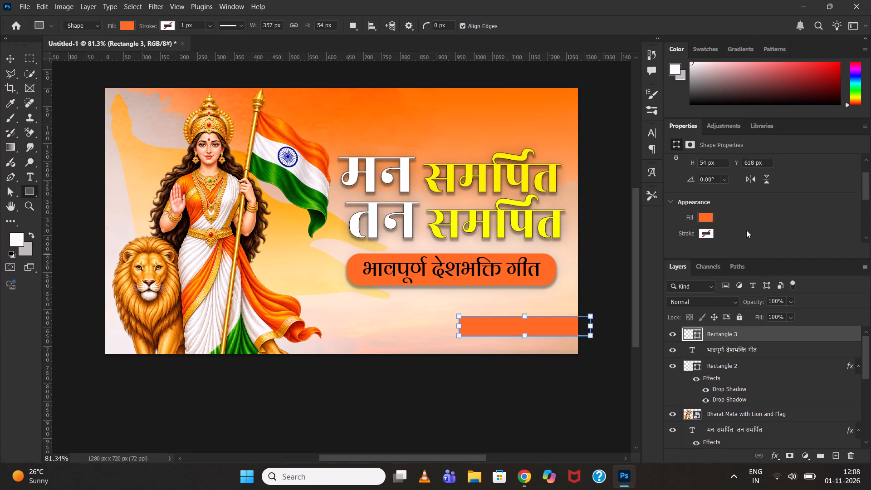
click(705, 215)
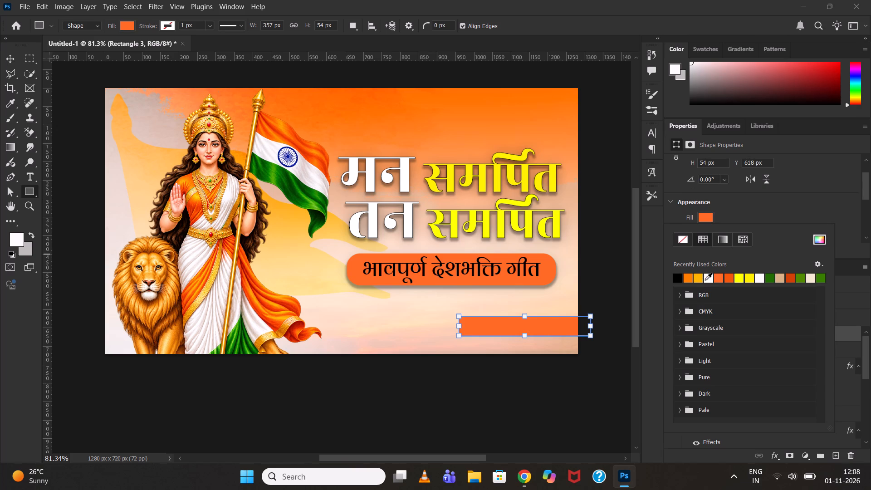
click(706, 280)
click(612, 378)
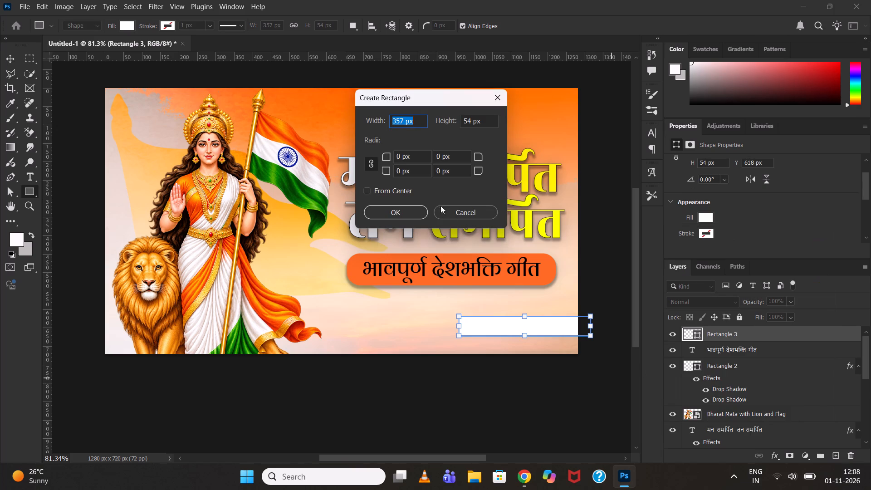
click(460, 220)
click(460, 216)
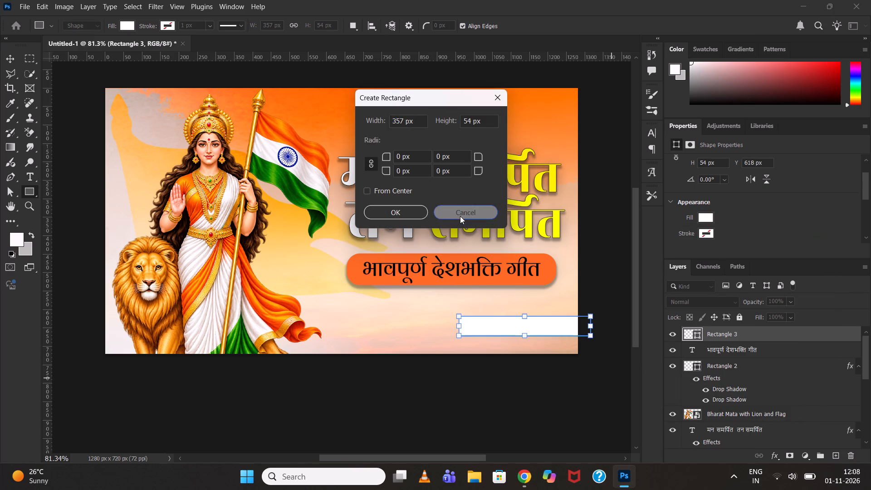
click(8, 65)
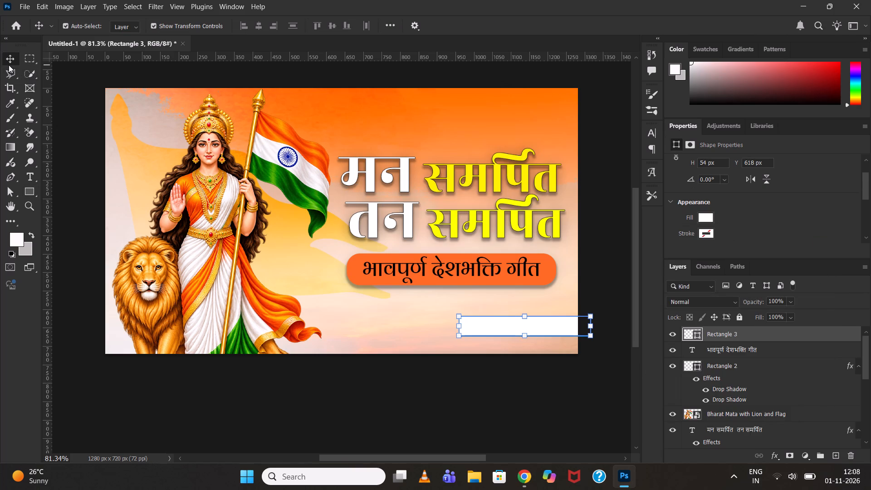
click(464, 393)
Add two black drop shadows to the white rectangle: 16% opacity, distance 4, size 40 px; and 34%, distance 7, spread 33%, size 9 px.
click(509, 330)
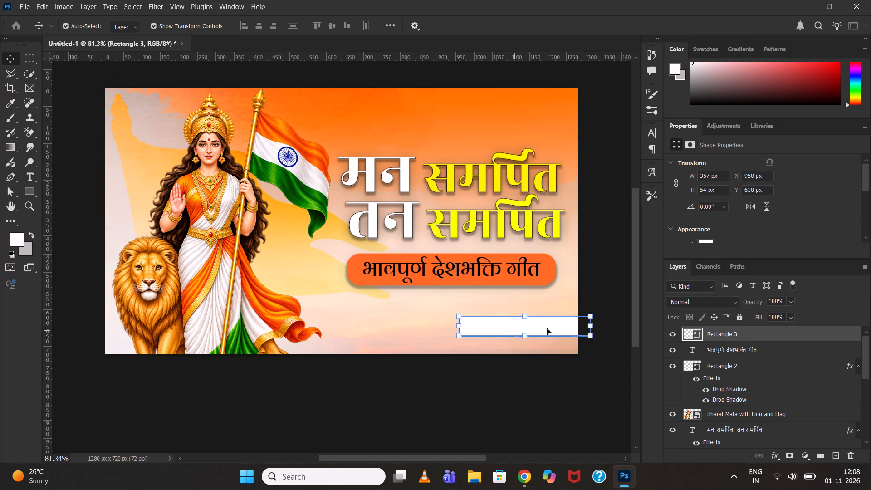
scroll(736, 229, down, 3)
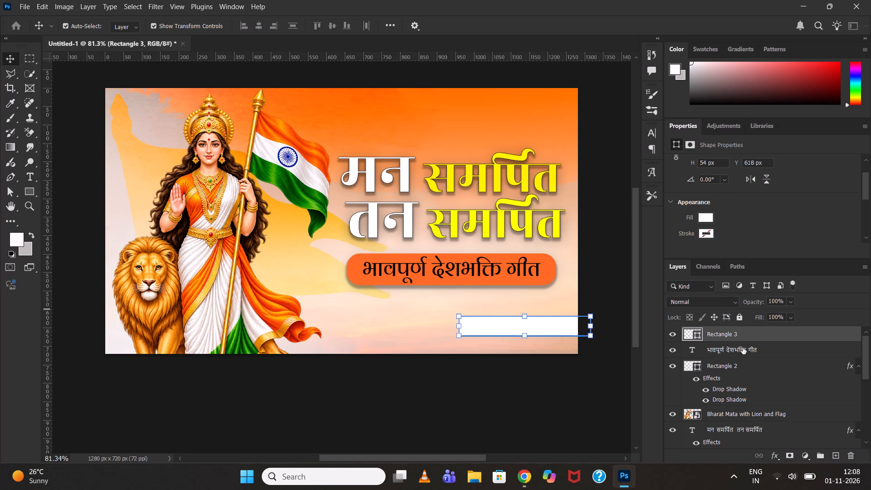
double_click(772, 334)
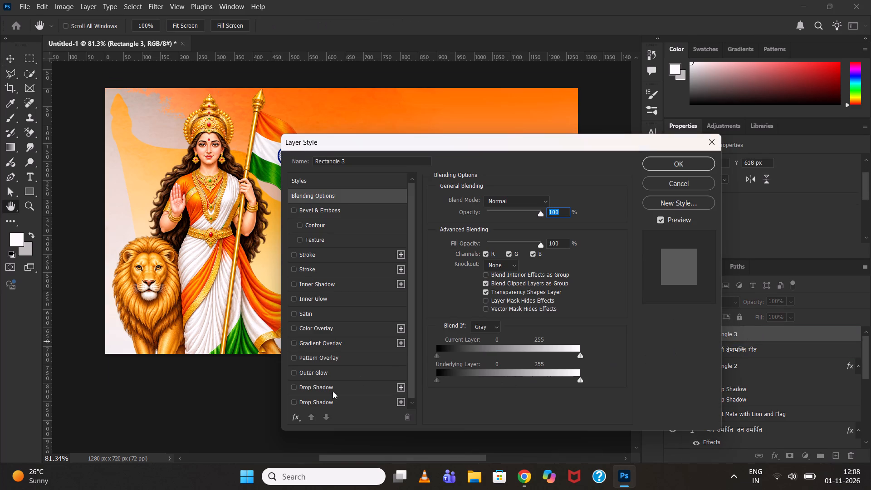
click(331, 392)
drag(624, 147, 870, 118)
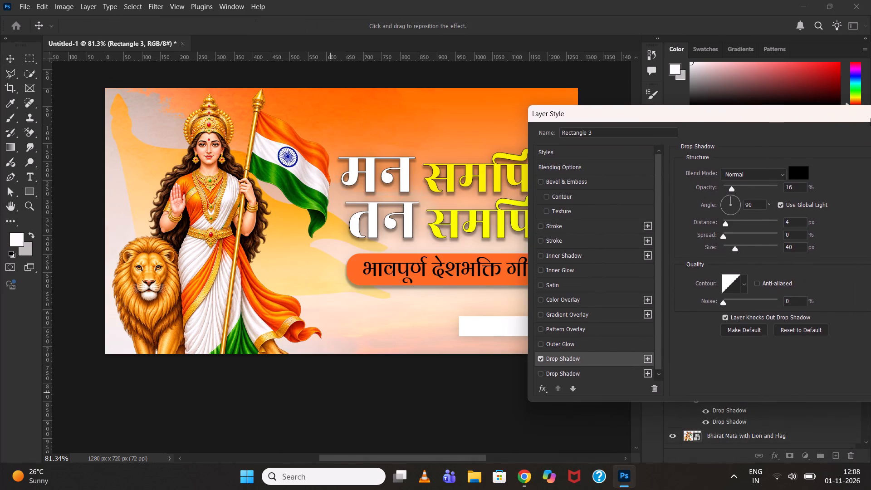
drag(870, 118, 870, 109)
click(592, 364)
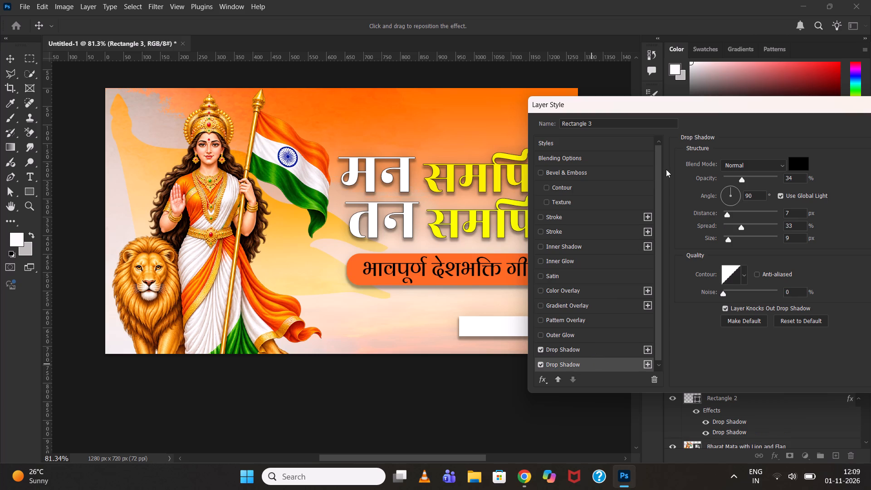
drag(665, 93, 585, 123)
drag(609, 105, 607, 107)
drag(607, 107, 539, 132)
click(861, 157)
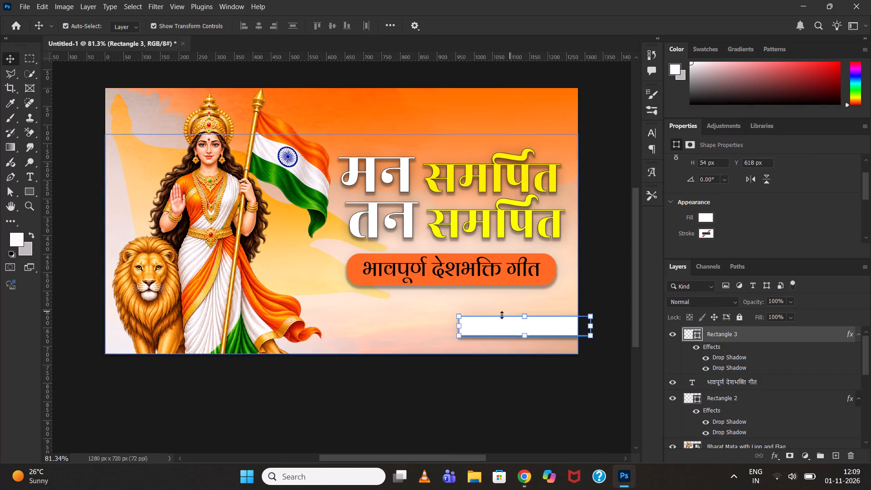
Widen the white rectangle by extending its left edge toward the canvas centre, apply the transform and deselect.
drag(460, 327, 410, 333)
click(560, 24)
click(574, 51)
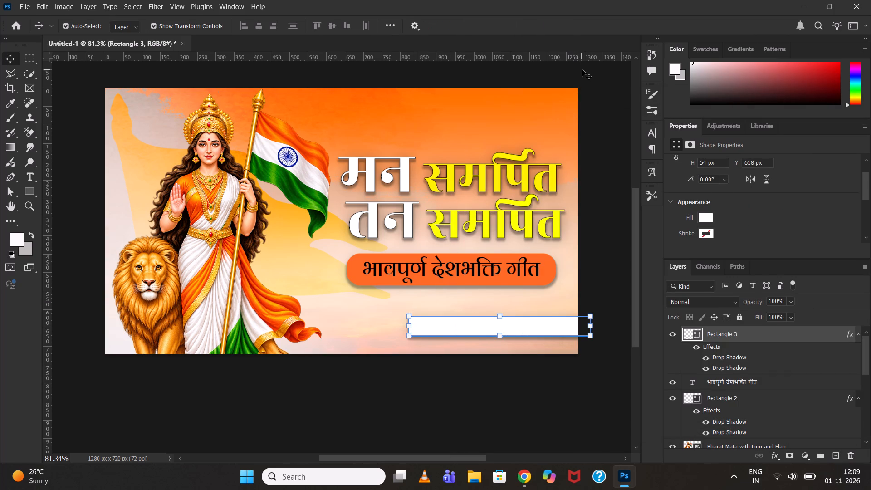
click(586, 72)
Activate the Type tool for adding text.
click(27, 173)
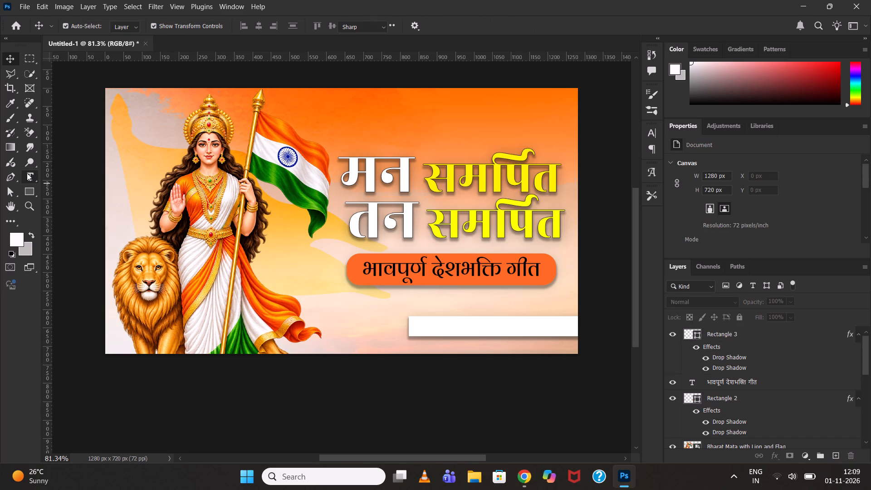
Add a text line over the white rectangle reading "singer - Dr." followed by the singer's name.
click(420, 328)
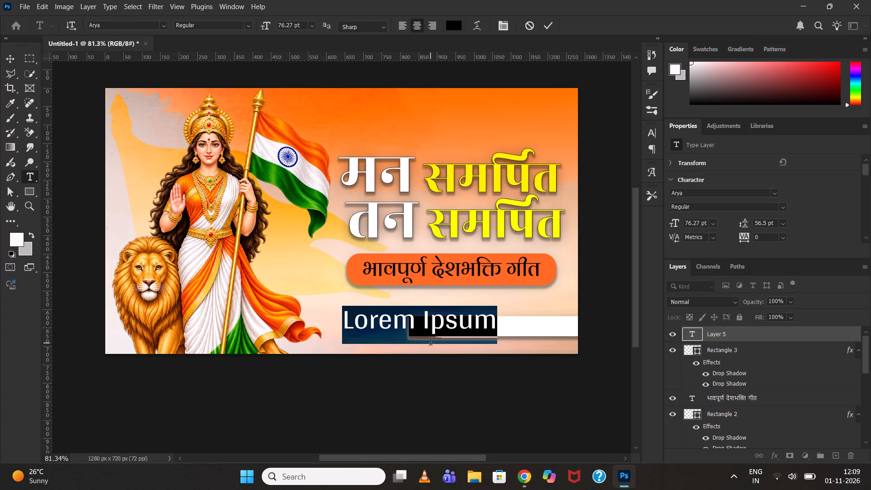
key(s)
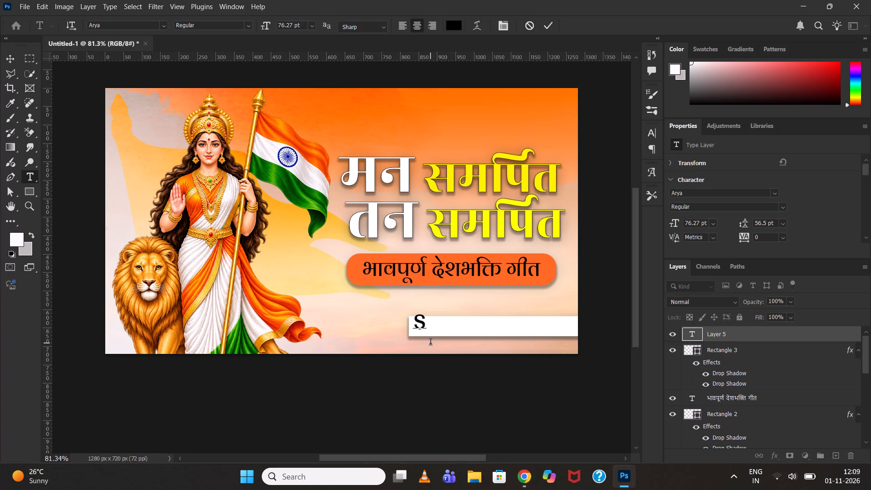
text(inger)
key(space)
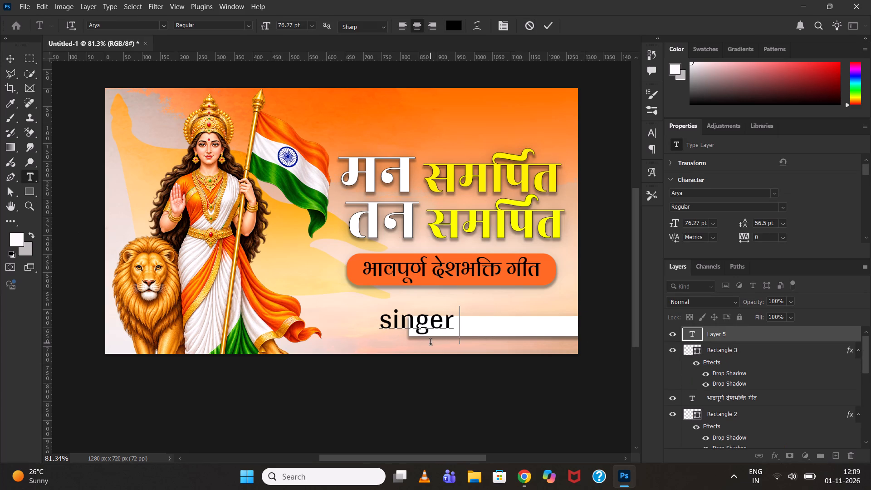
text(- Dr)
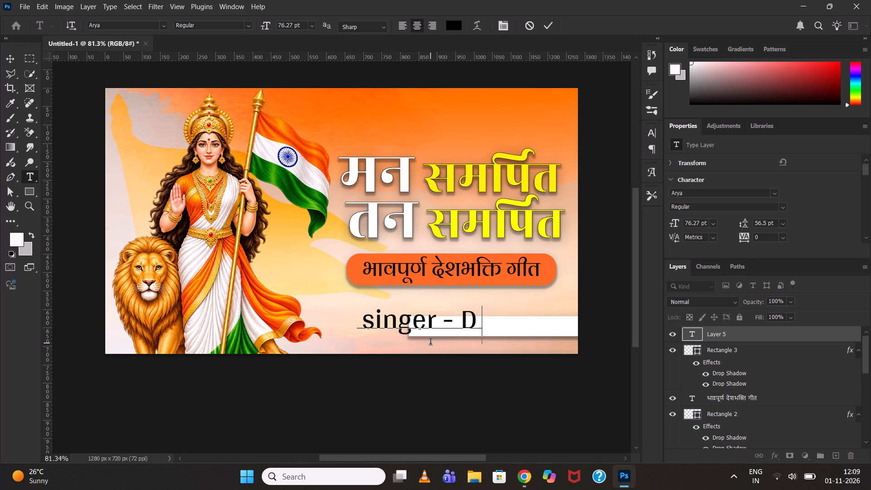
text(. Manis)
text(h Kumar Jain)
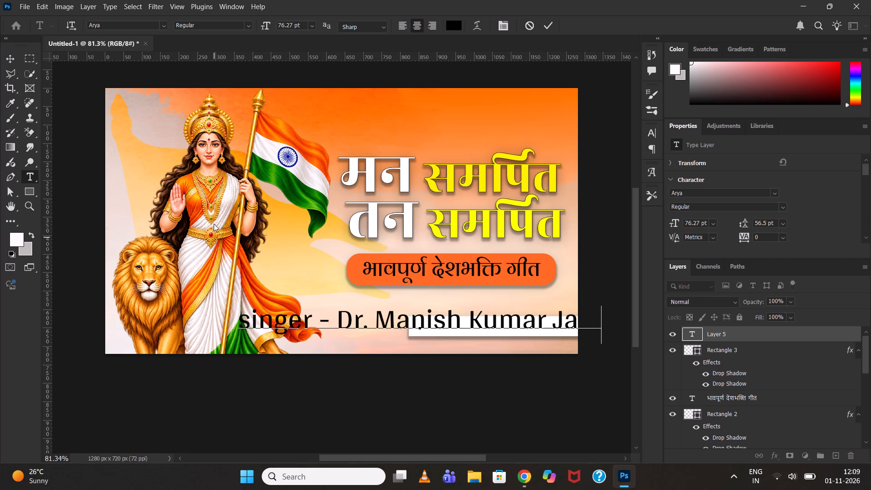
click(19, 60)
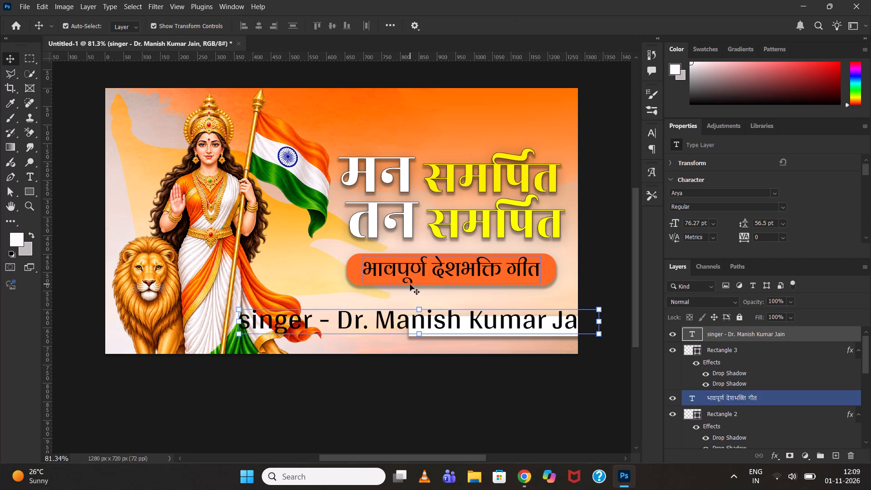
Scale the singer text to about 46.6%, position it over the white rectangle, apply the transform and deselect.
shift+drag(418, 304, 417, 321)
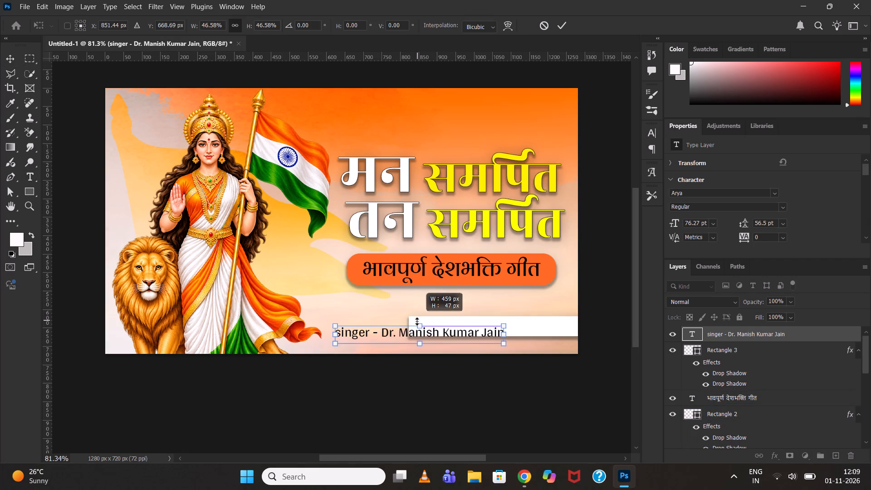
shift+drag(417, 321, 416, 323)
drag(428, 335, 490, 330)
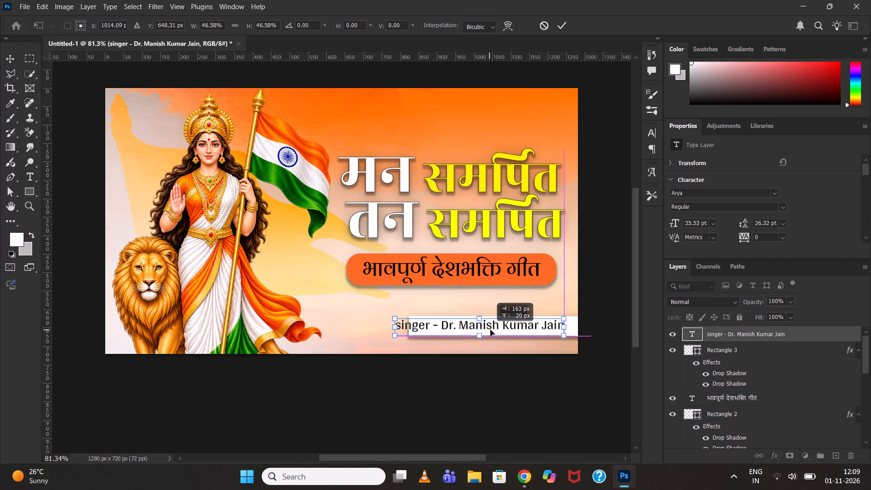
drag(490, 330, 494, 330)
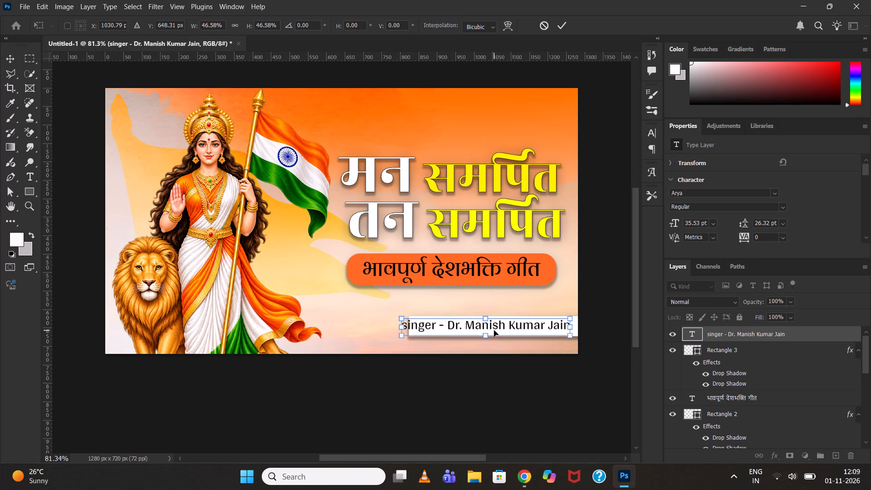
click(558, 29)
click(602, 123)
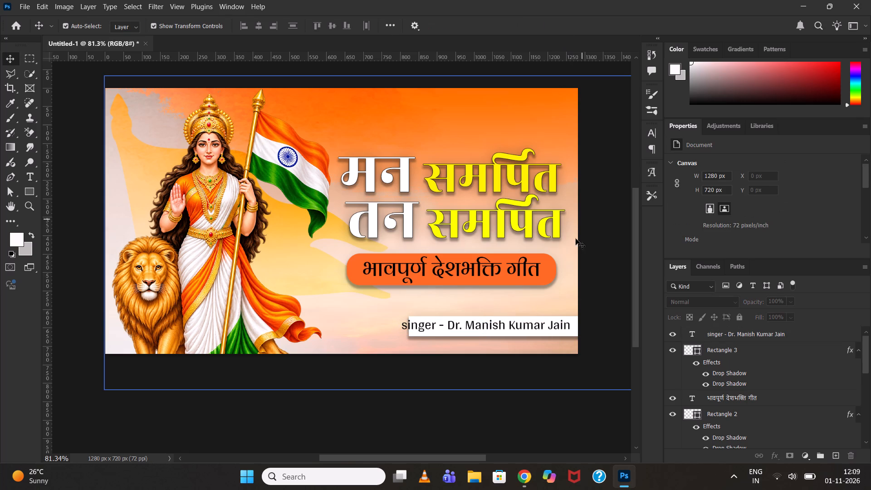
Widen the white rectangle leftward to about 513 px, shift it slightly left to leave a margin before the singer text, and deselect.
click(576, 329)
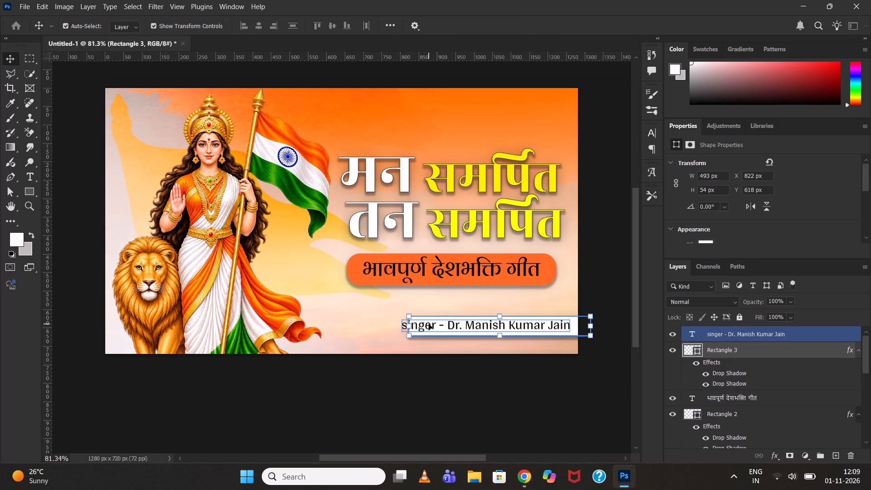
drag(411, 327, 402, 328)
click(559, 23)
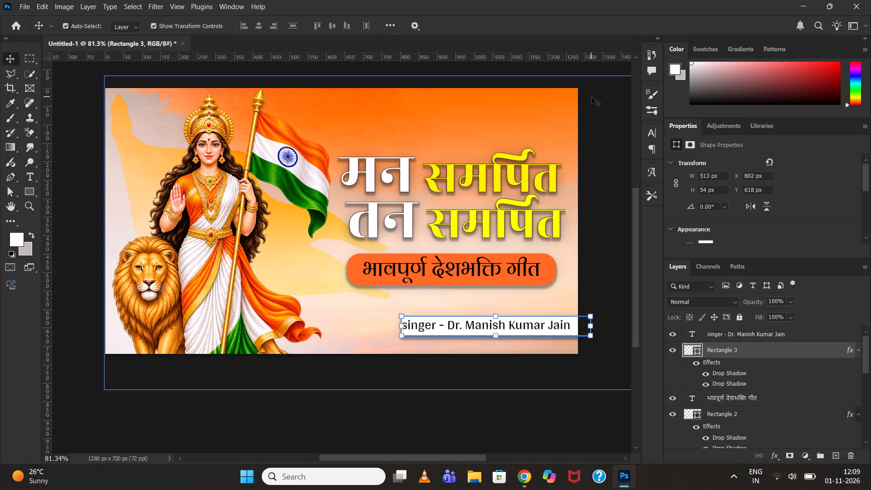
click(592, 97)
click(577, 326)
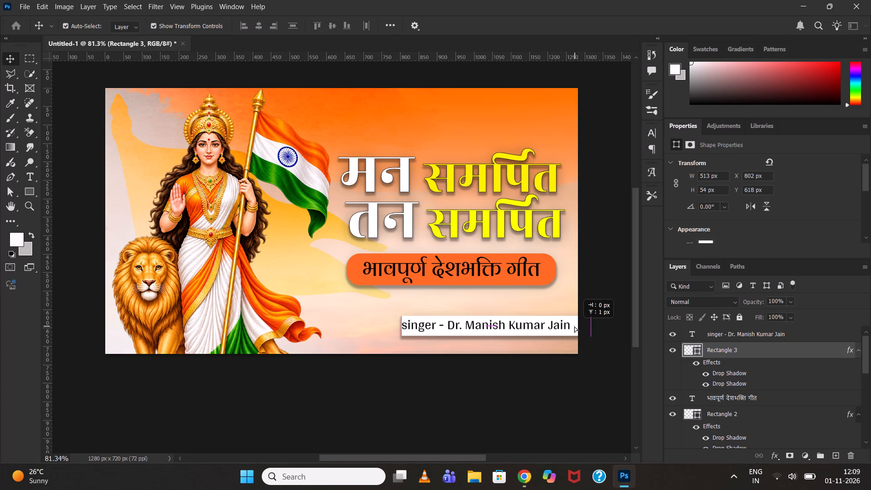
click(615, 171)
scroll(614, 171, up, 1)
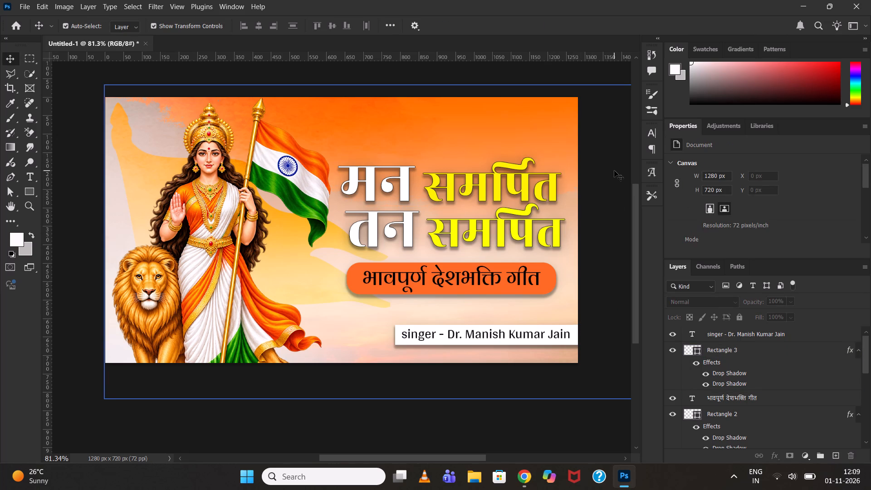